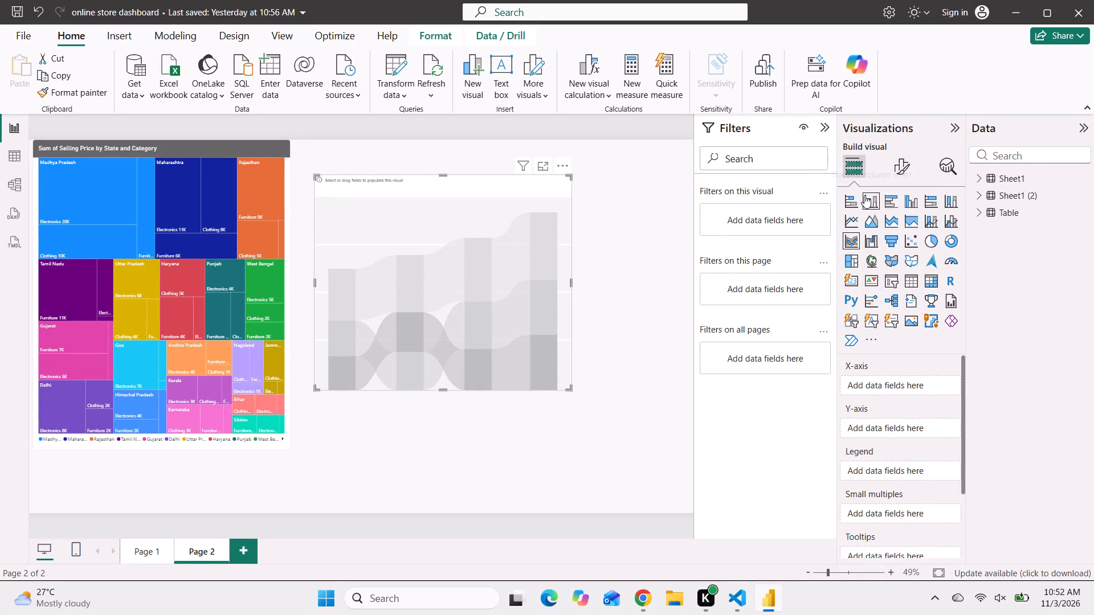
Assign the Category field from Sheet1 to the empty ribbon chart's Legend.
click(981, 178)
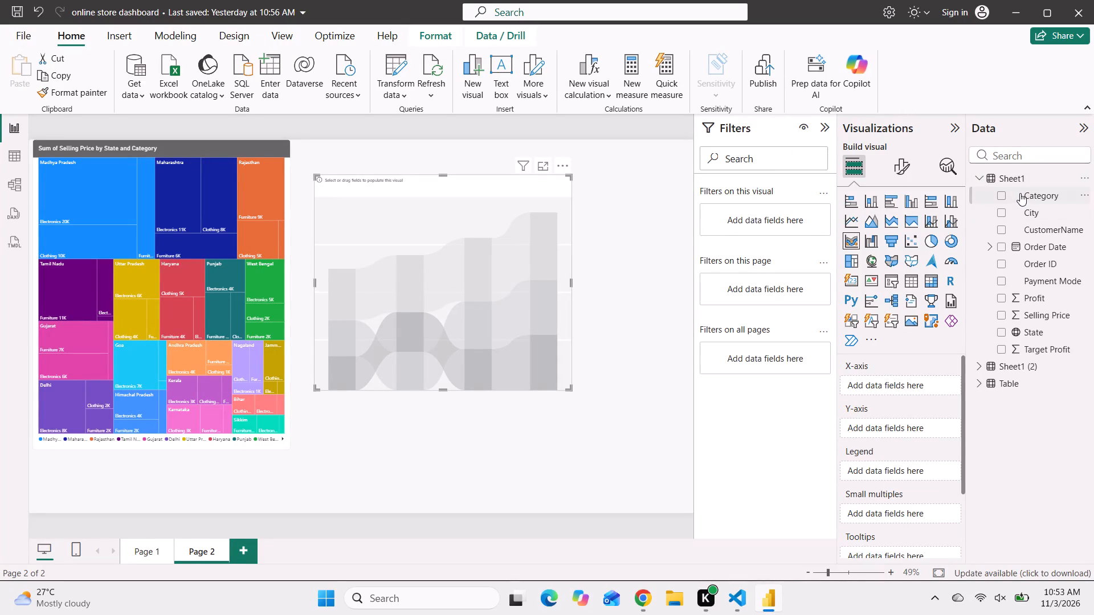
drag(1020, 193, 896, 433)
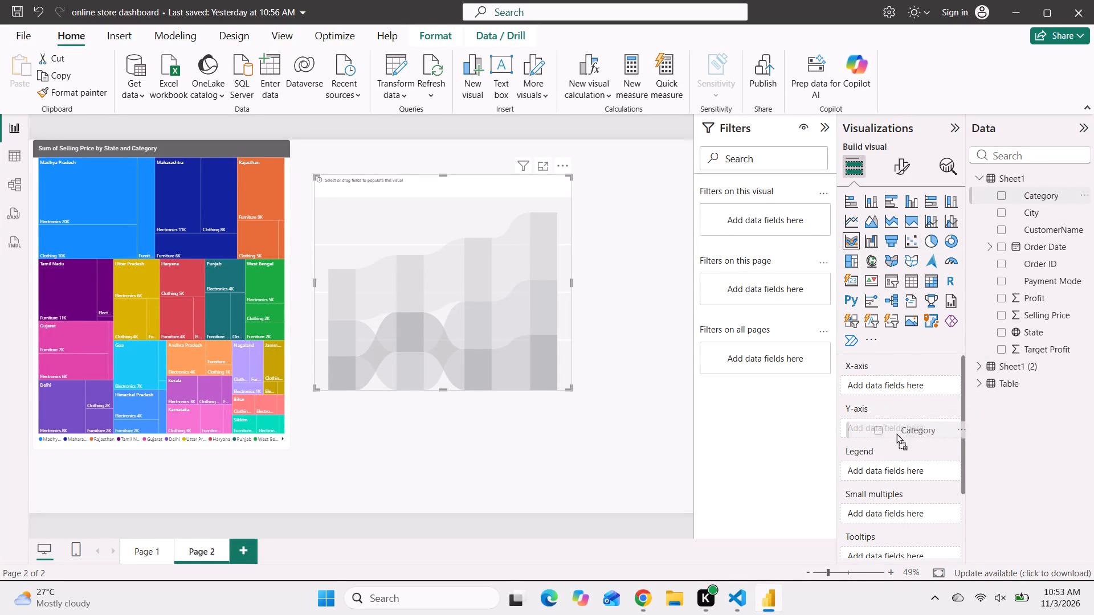
drag(896, 433, 892, 475)
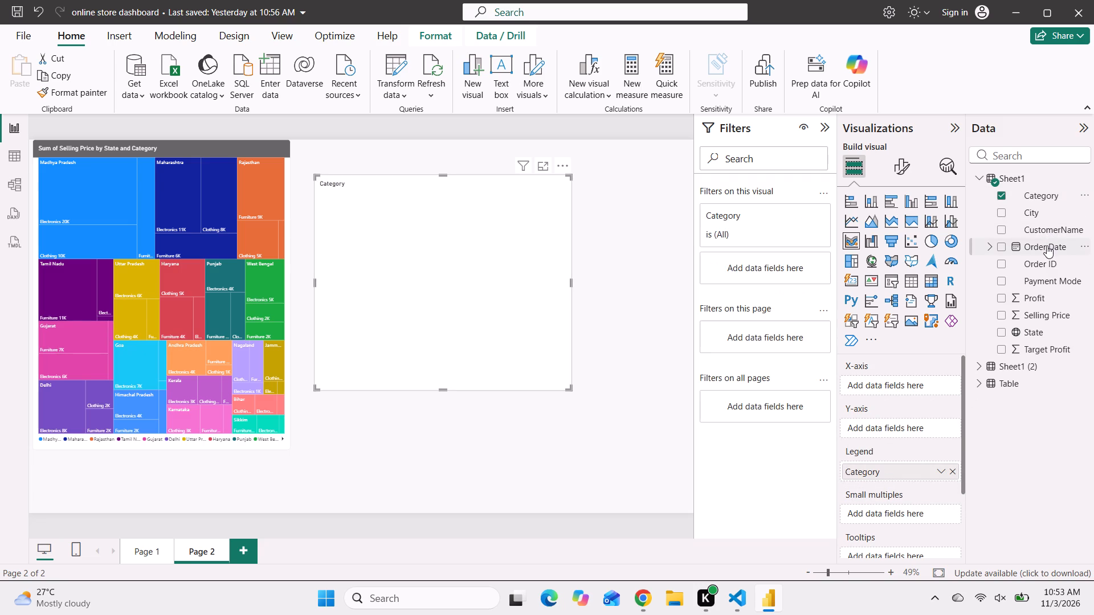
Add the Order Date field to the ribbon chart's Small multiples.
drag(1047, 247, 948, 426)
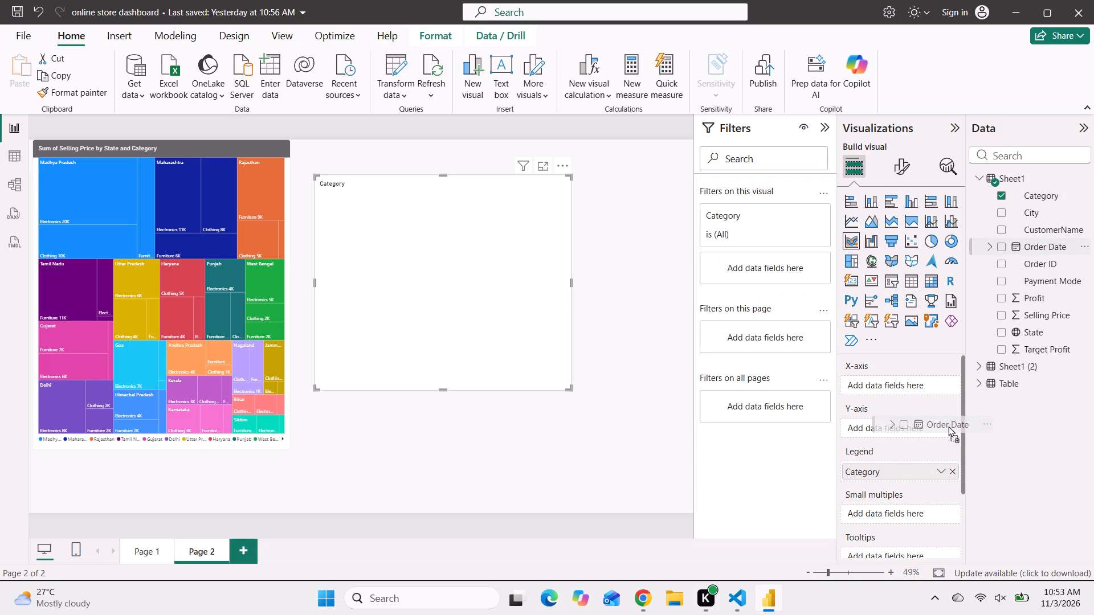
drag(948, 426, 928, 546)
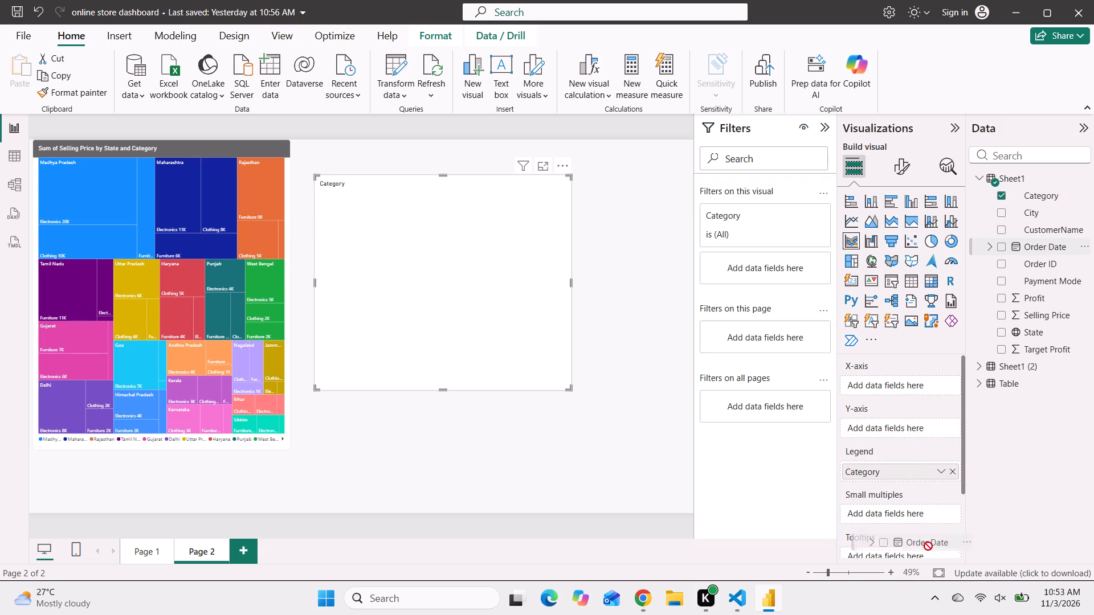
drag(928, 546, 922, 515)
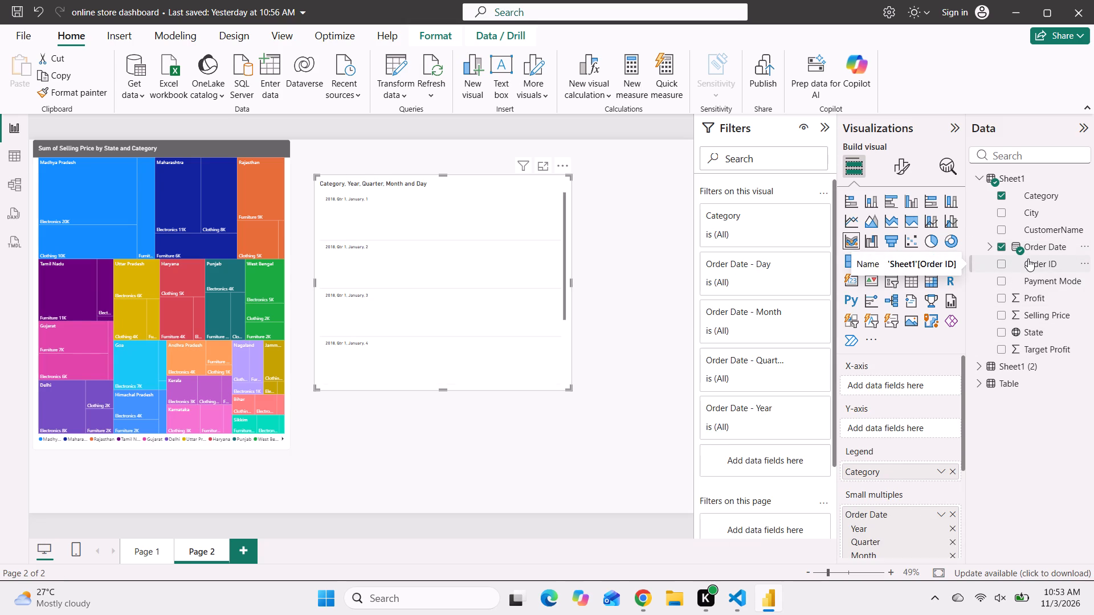
Assign the Selling Price field to the ribbon chart's Y-axis.
click(990, 249)
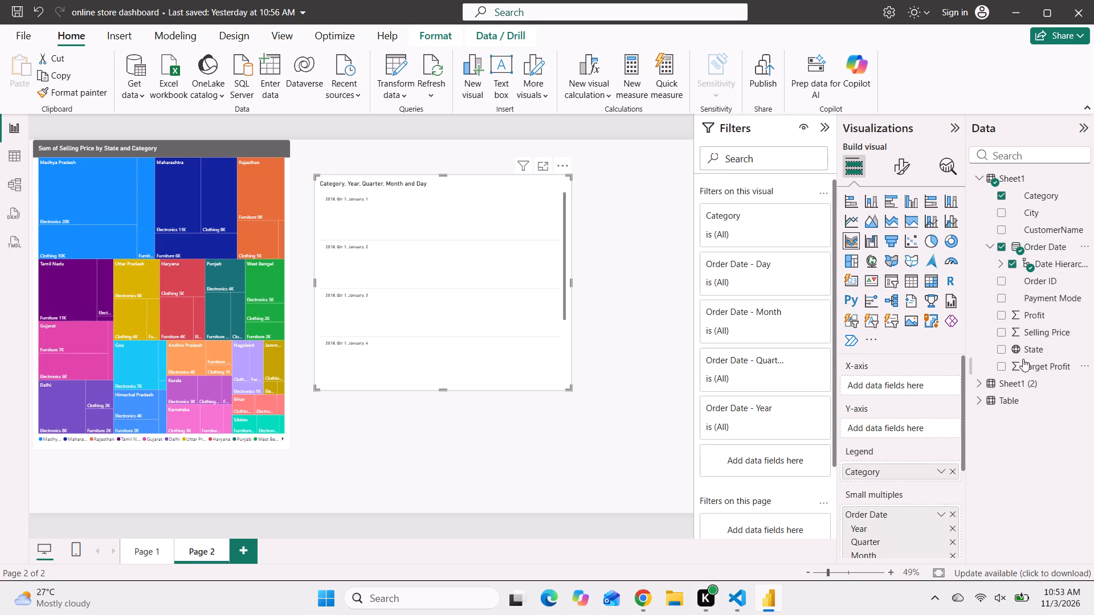
drag(1031, 329, 893, 412)
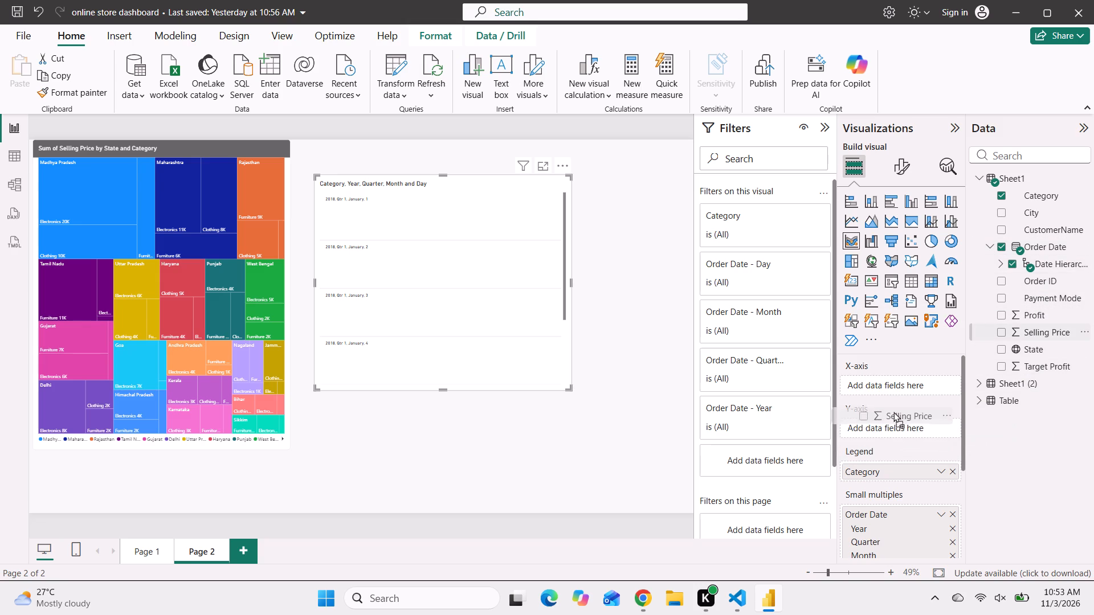
drag(893, 412, 900, 431)
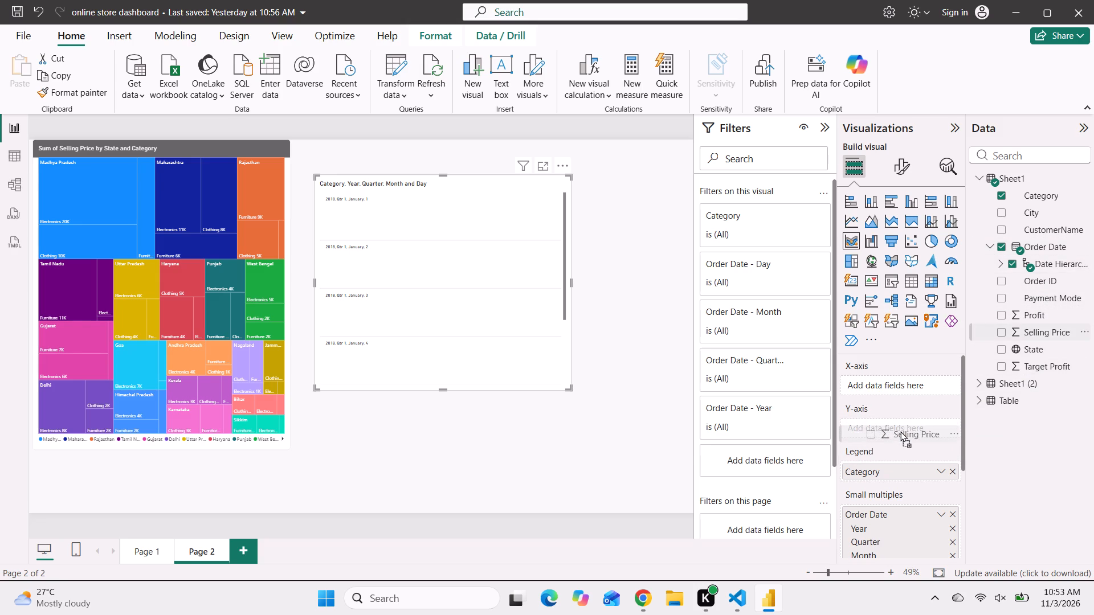
drag(900, 431, 910, 434)
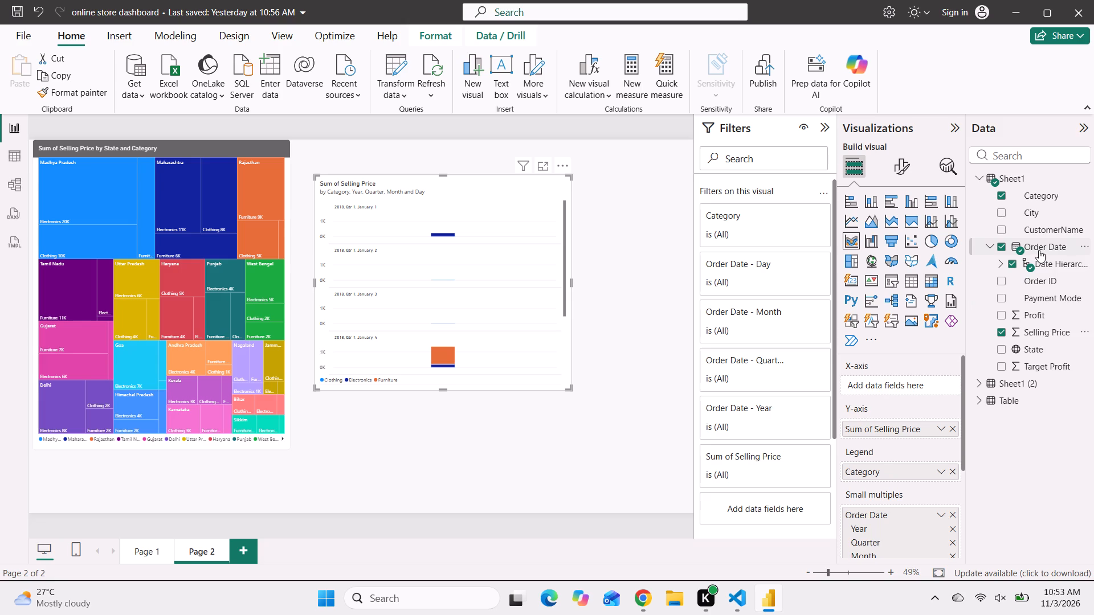
Assign Order Date to the ribbon chart's X-axis and exclude Year, Month and Day so only the Quarter level remains.
drag(1039, 250, 916, 387)
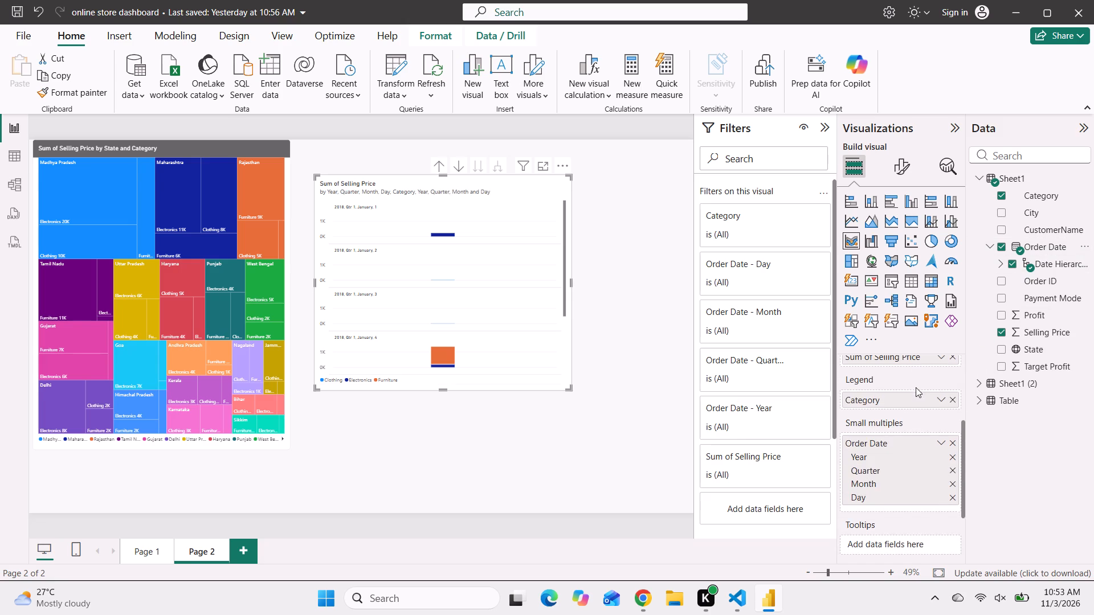
click(1000, 264)
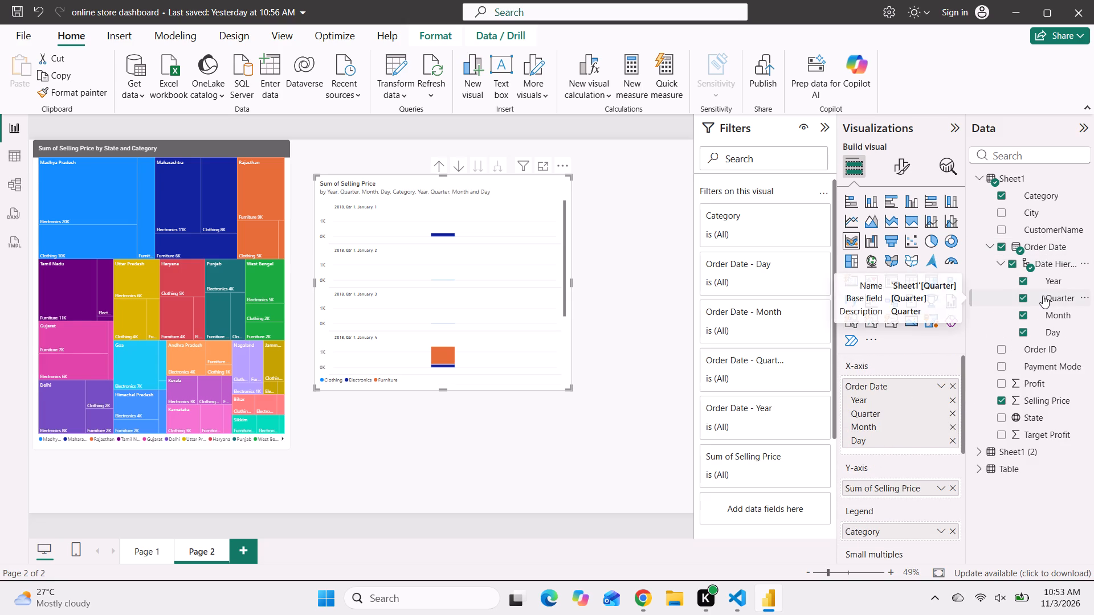
click(1023, 280)
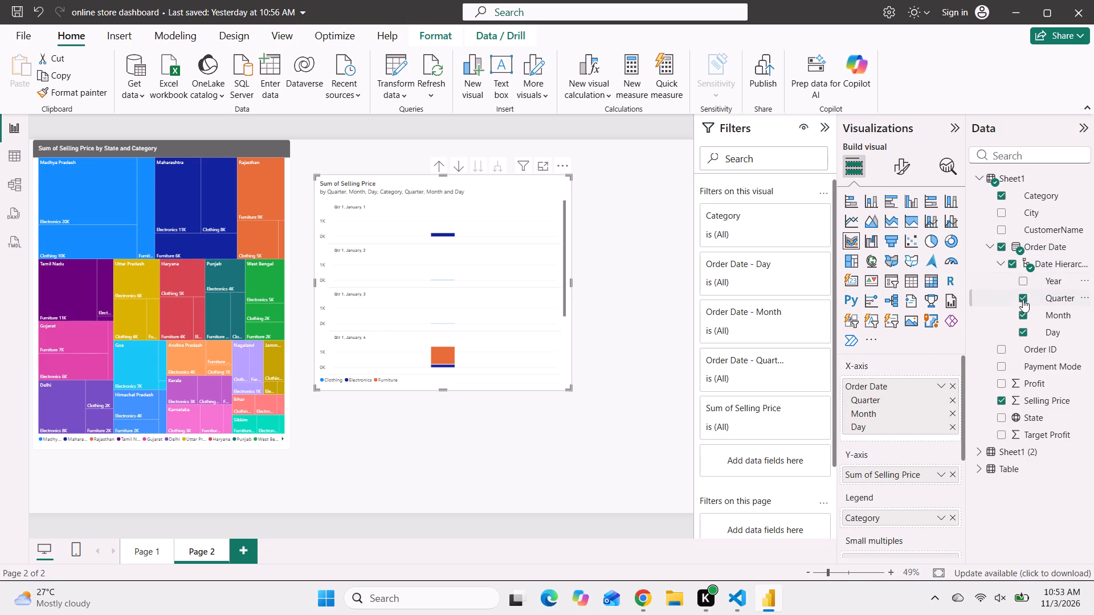
click(1023, 312)
click(1021, 332)
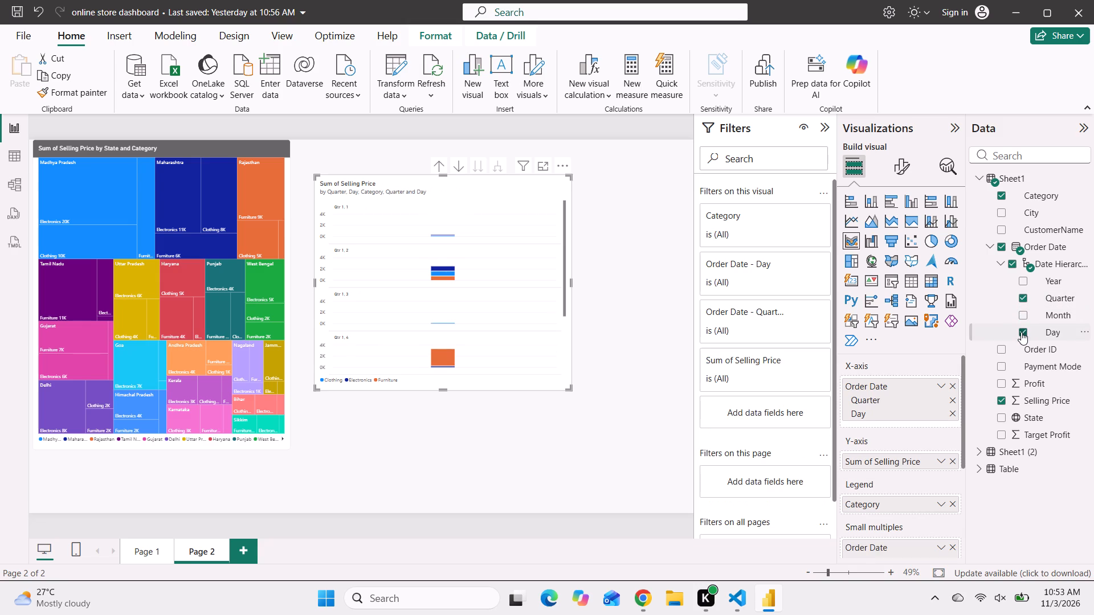
Remove the Order Date quarter field from the ribbon chart's Small multiples.
scroll(889, 407, up, 2)
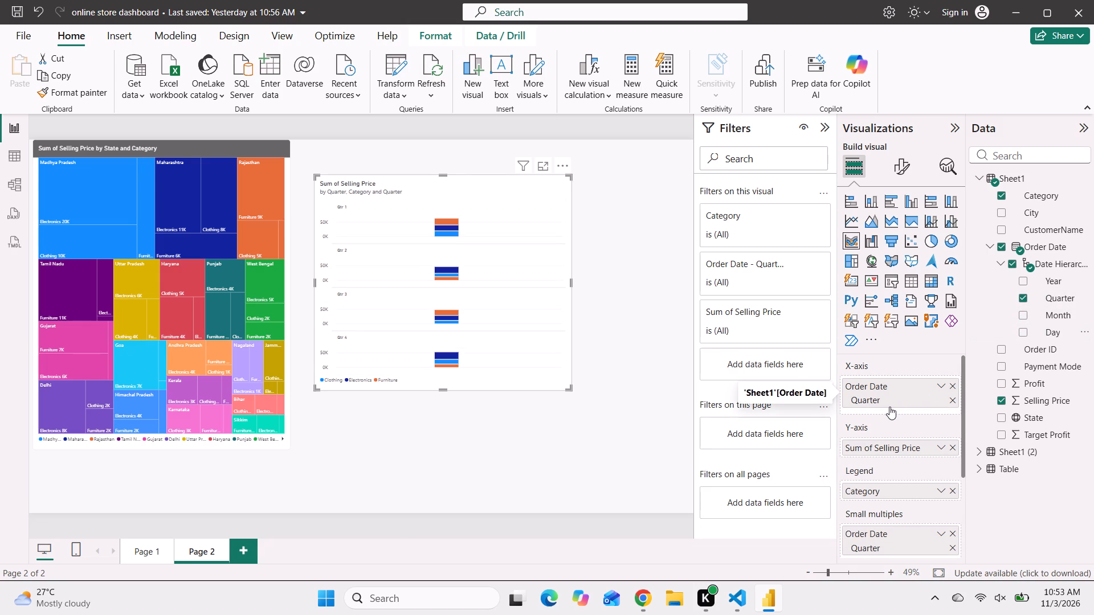
scroll(876, 429, down, 1)
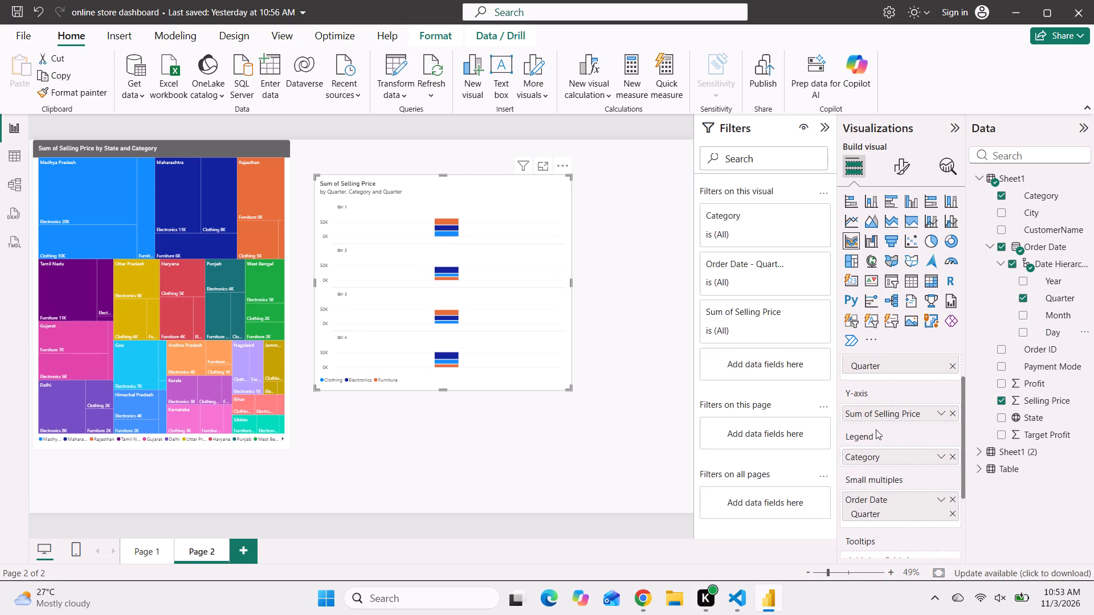
scroll(876, 429, down, 1)
click(953, 508)
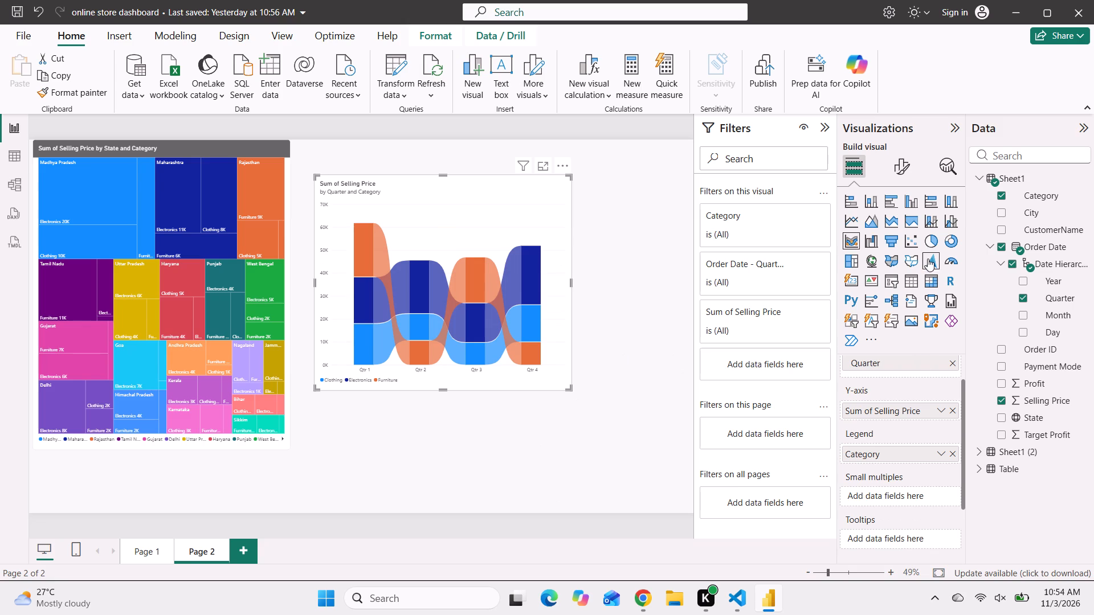
Format the ribbon chart's title with white text on a dark grey background.
click(900, 175)
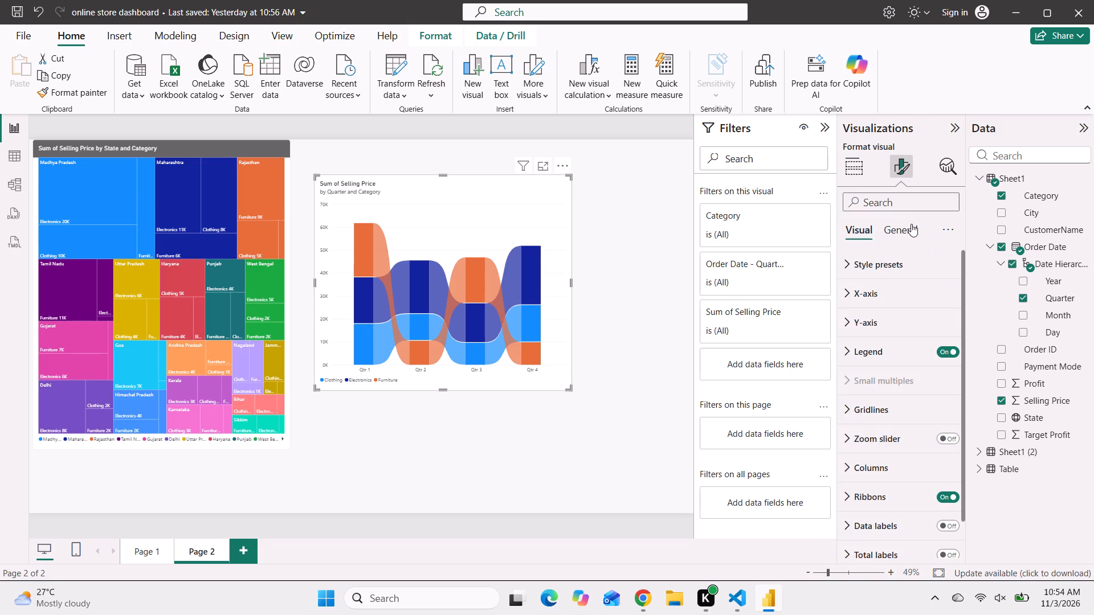
click(897, 231)
click(875, 296)
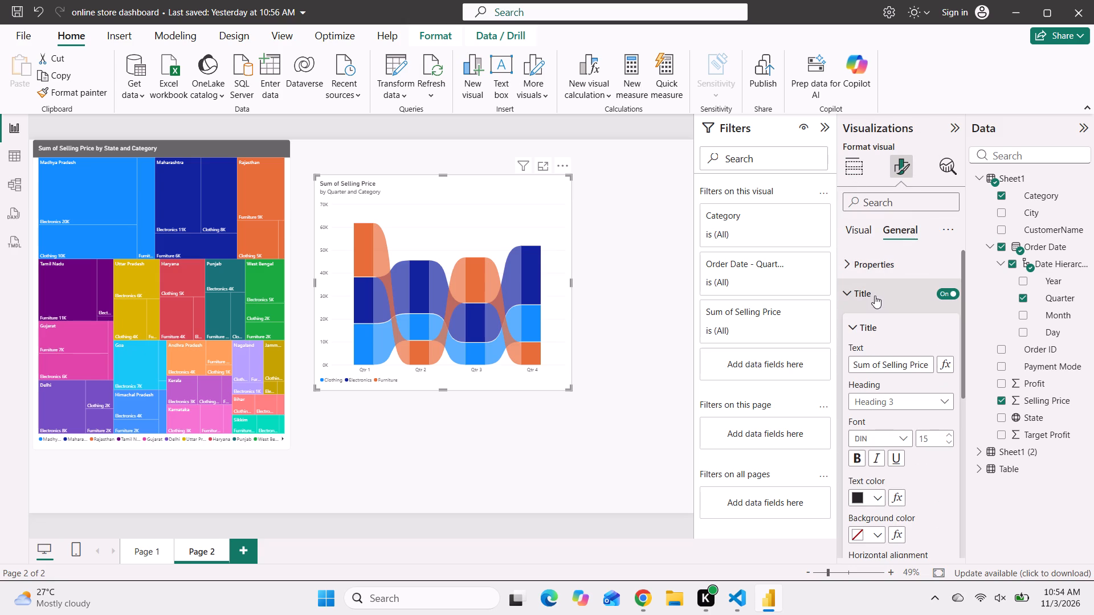
click(876, 498)
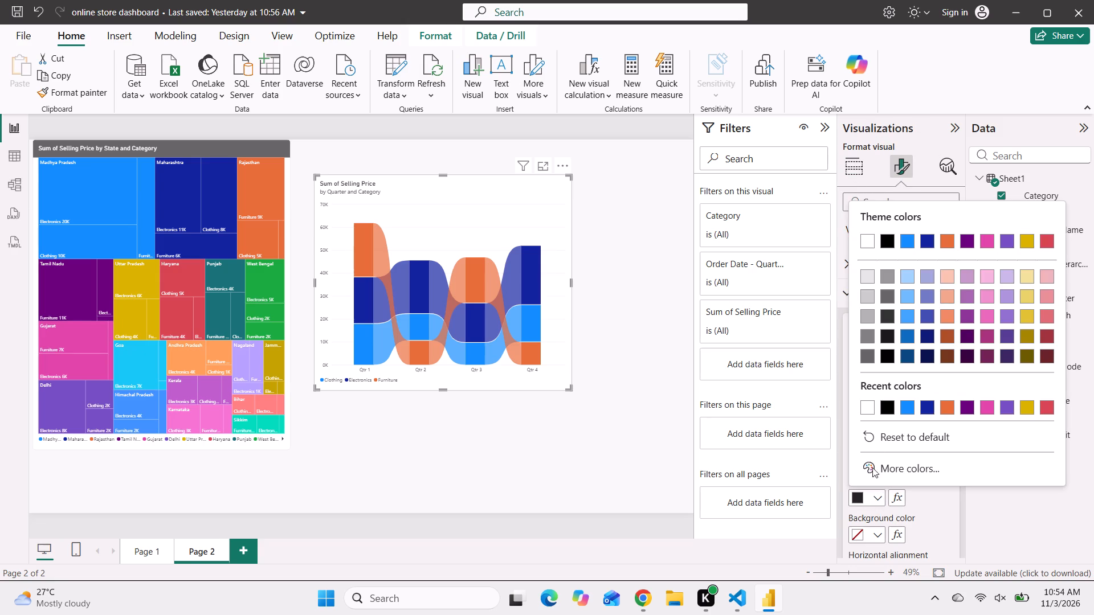
click(869, 406)
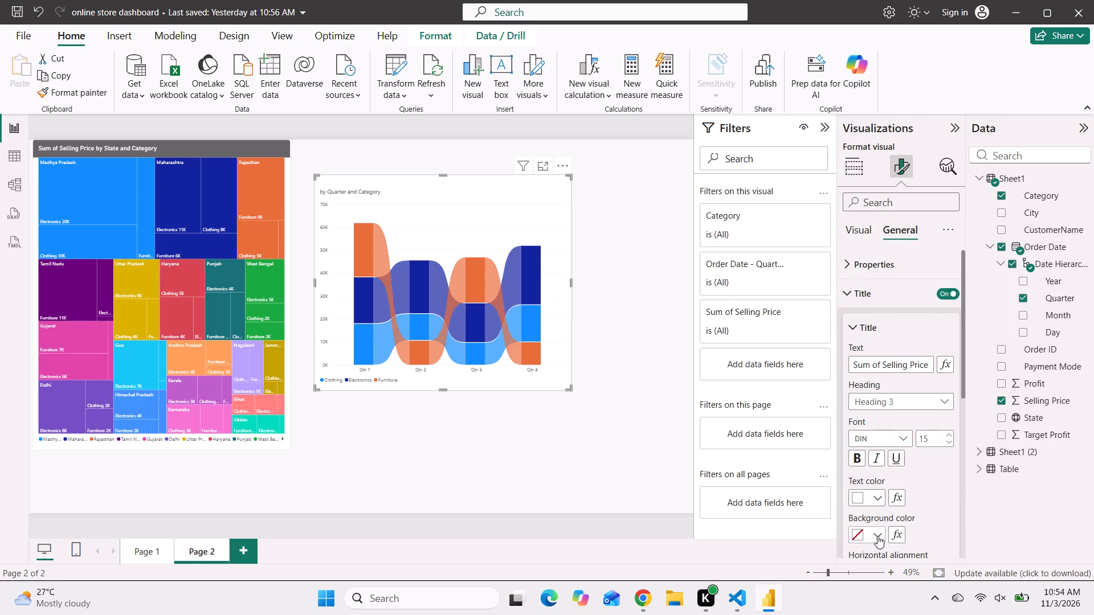
click(877, 536)
click(869, 355)
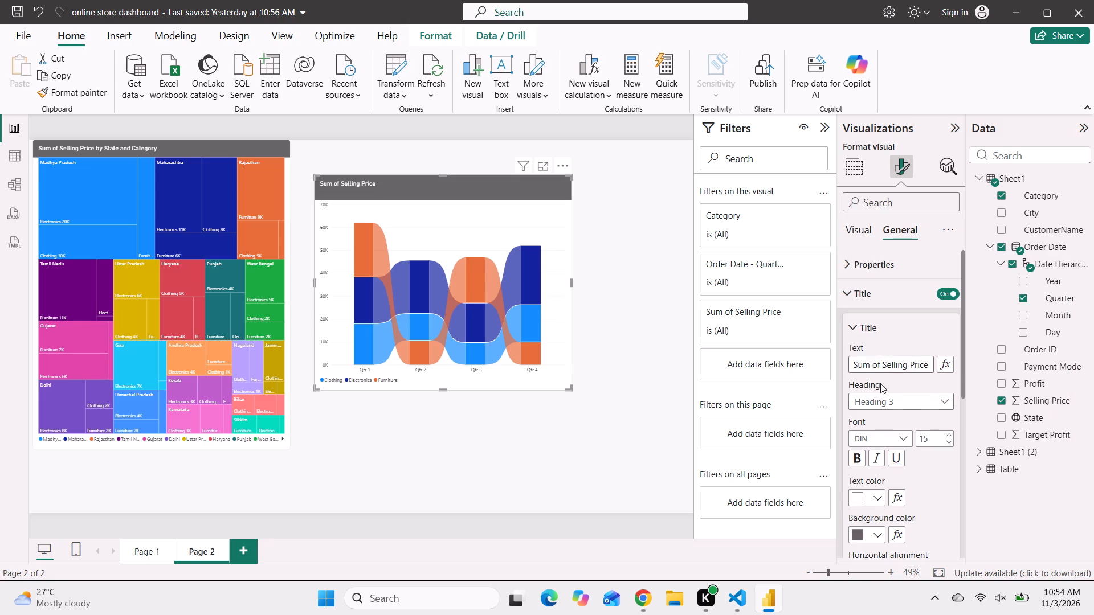
Turn off the ribbon chart's subtitle.
scroll(926, 491, down, 2)
click(945, 445)
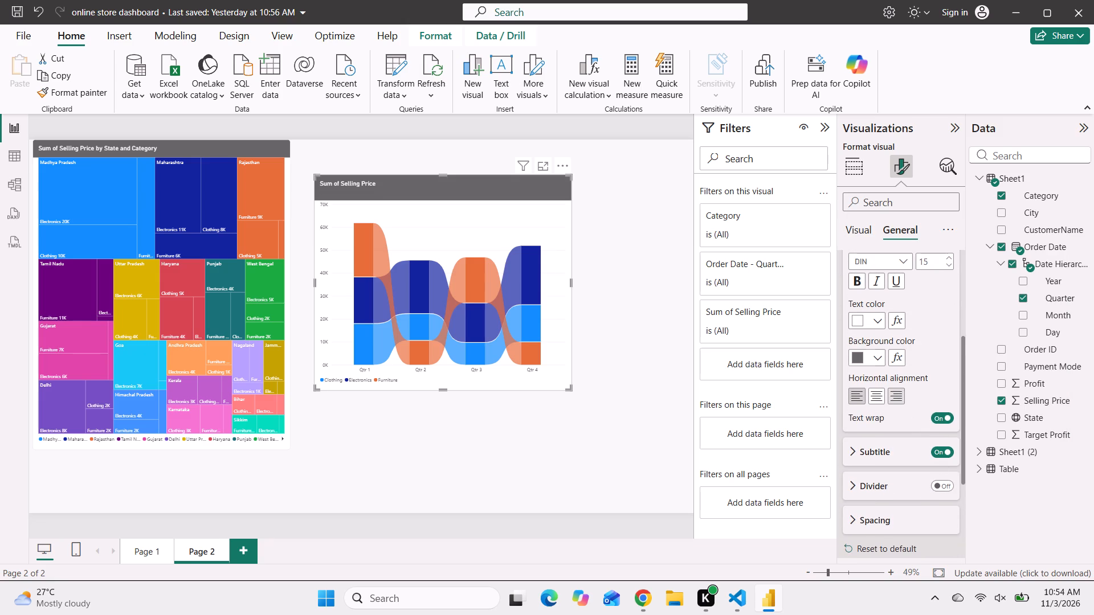
click(940, 454)
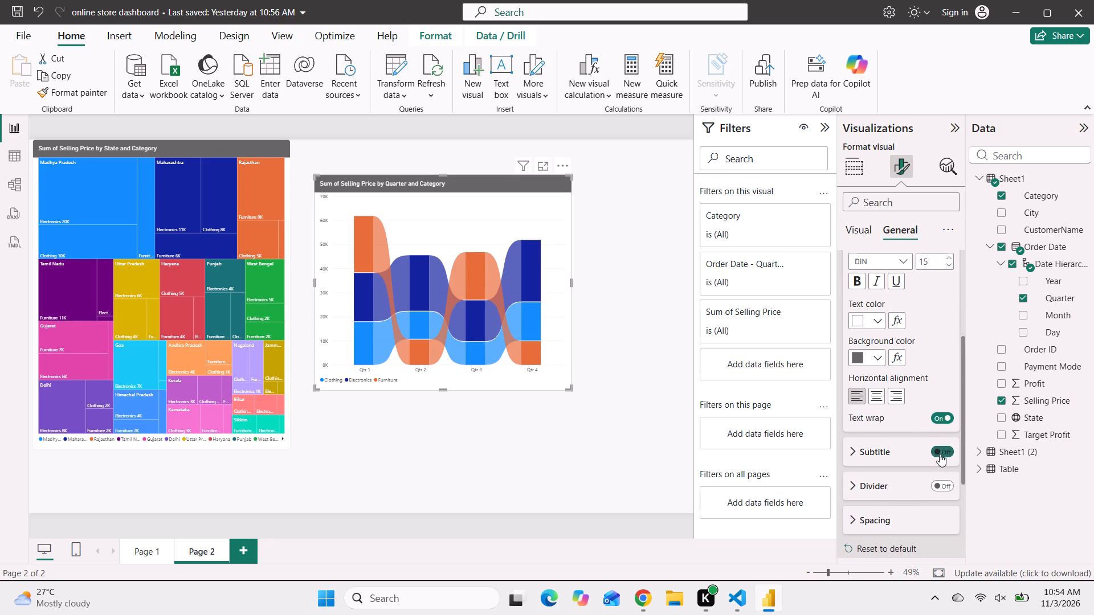
Return to the ribbon chart's visual-specific formatting options.
scroll(886, 356, up, 6)
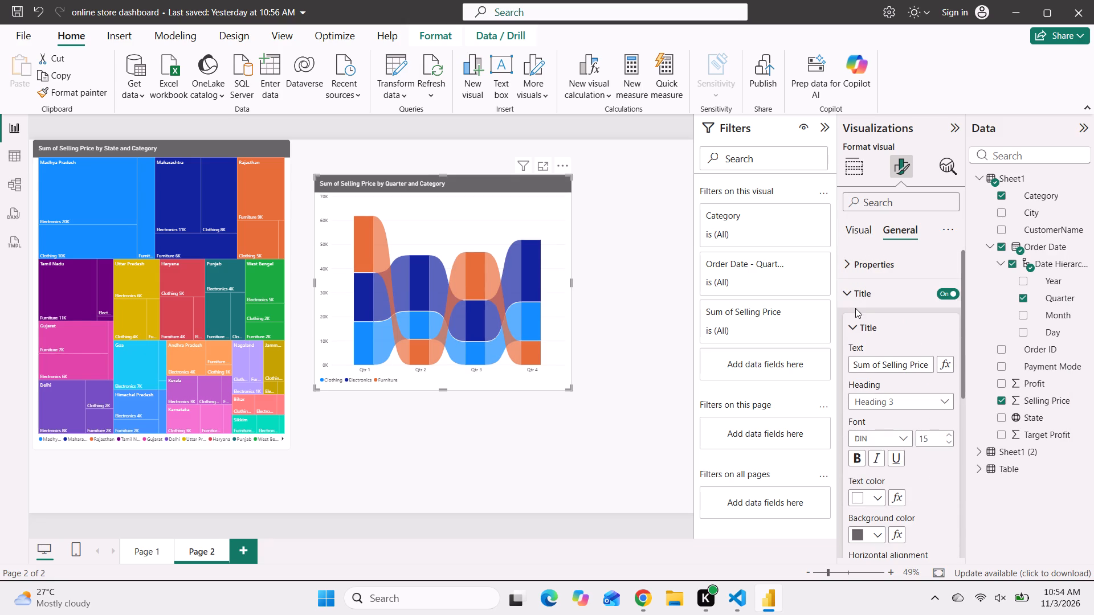
click(859, 234)
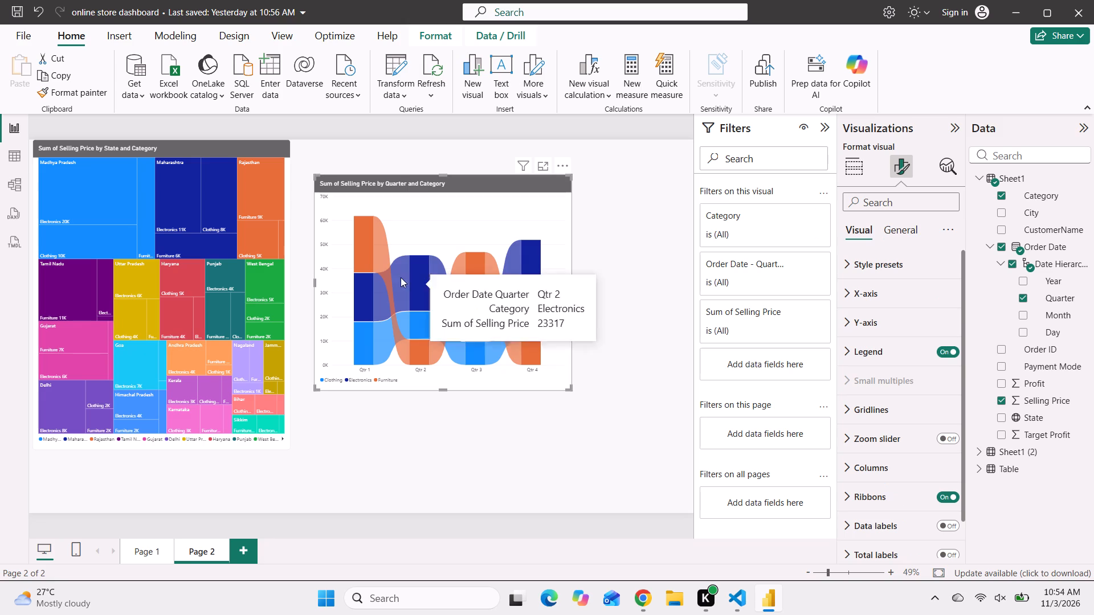
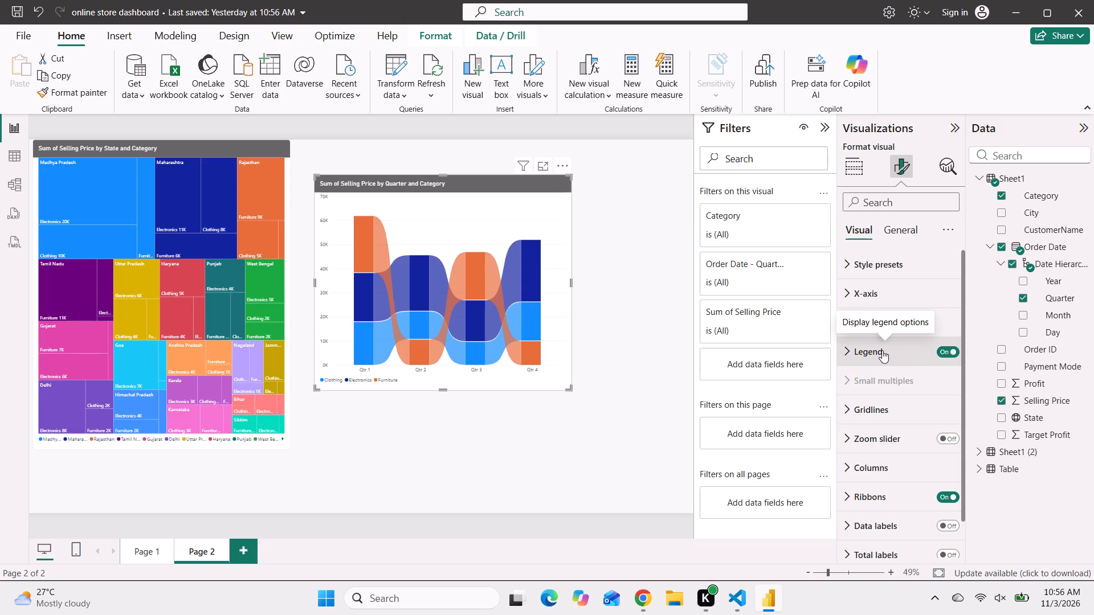
Apply the Data labels style preset to the ribbon chart, comparing it with the Default style.
click(893, 263)
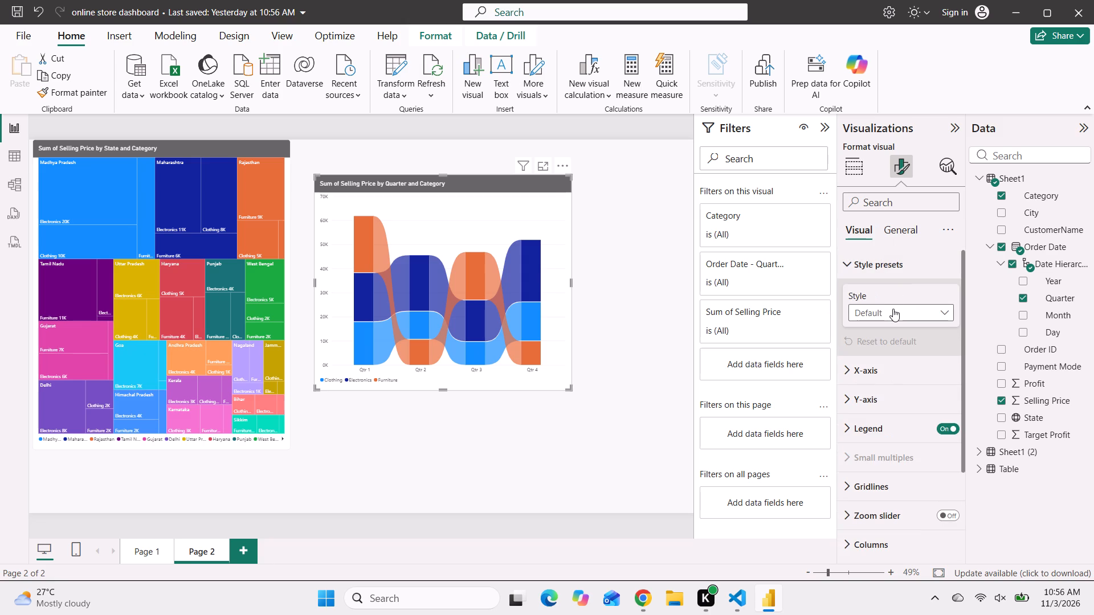
click(893, 309)
click(893, 342)
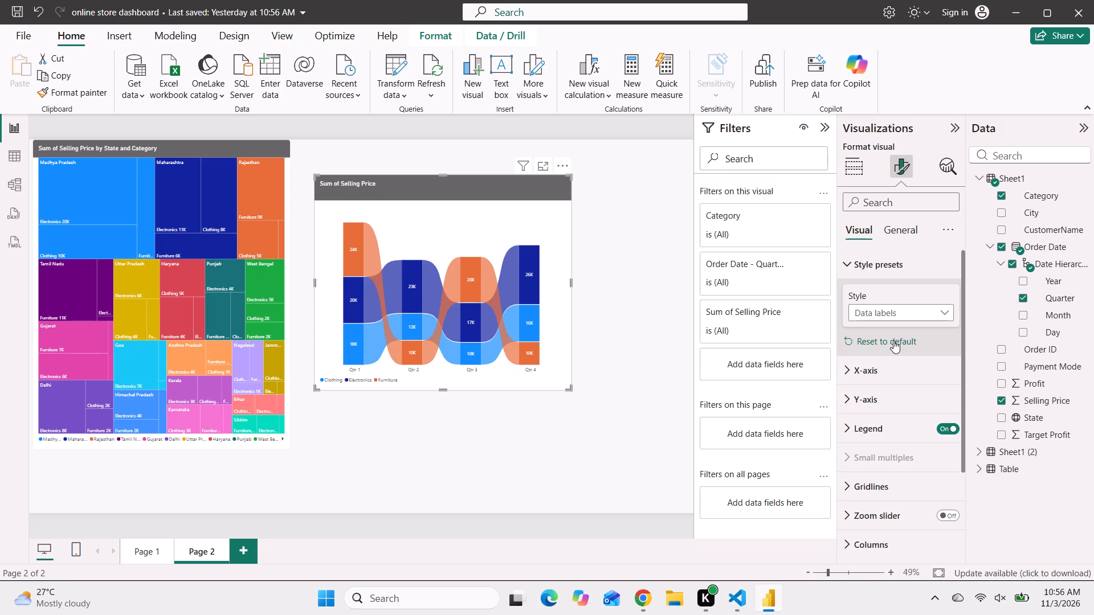
click(889, 311)
click(886, 333)
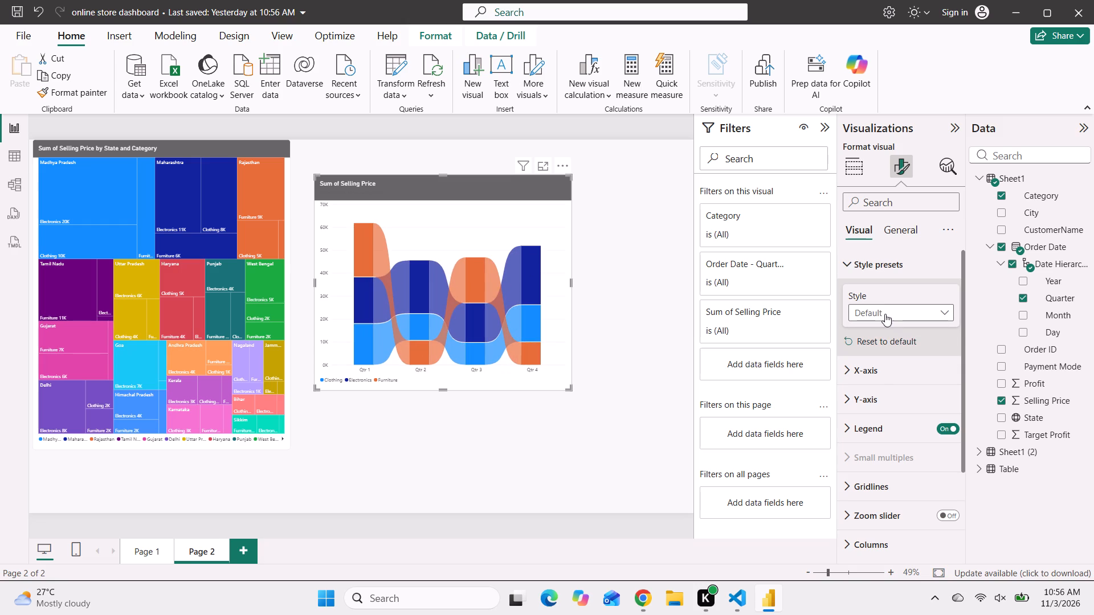
click(885, 314)
click(887, 345)
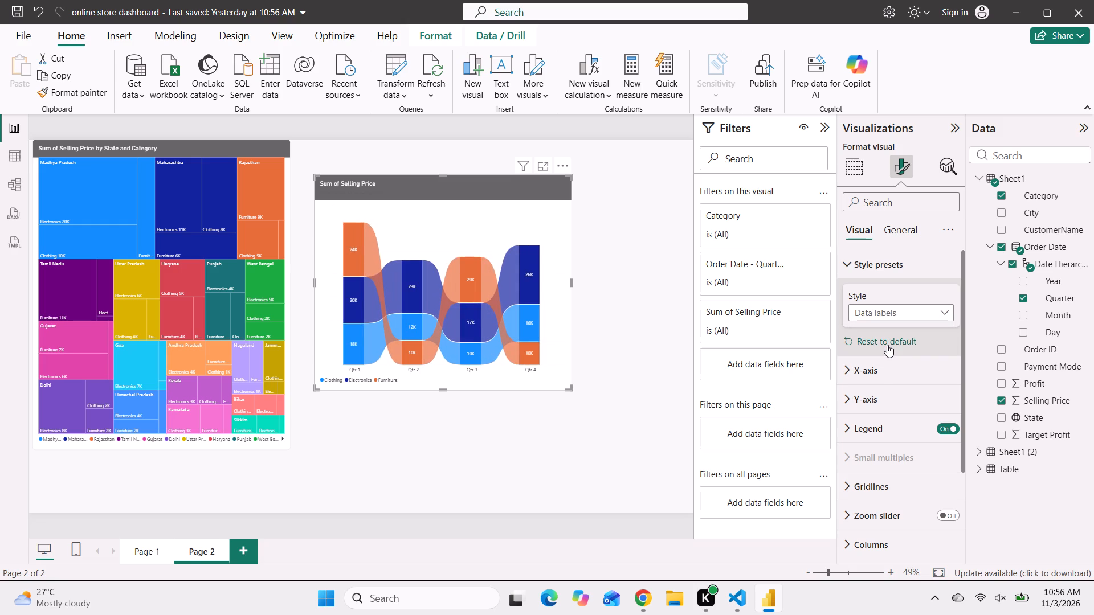
Set the color of the ribbon chart's X-axis values to black.
click(888, 366)
scroll(888, 366, down, 1)
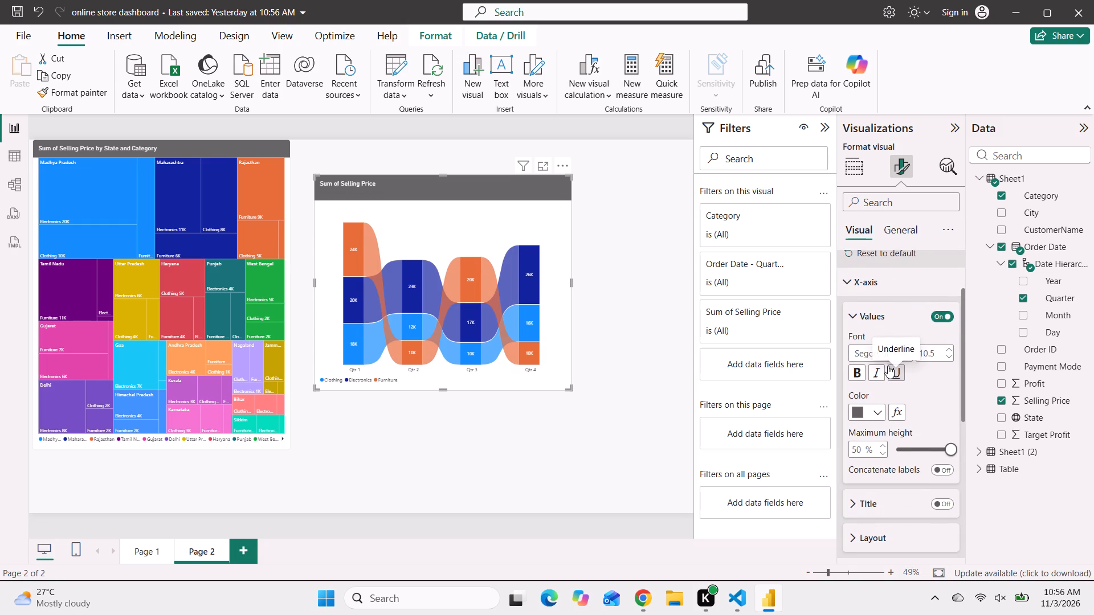
click(876, 415)
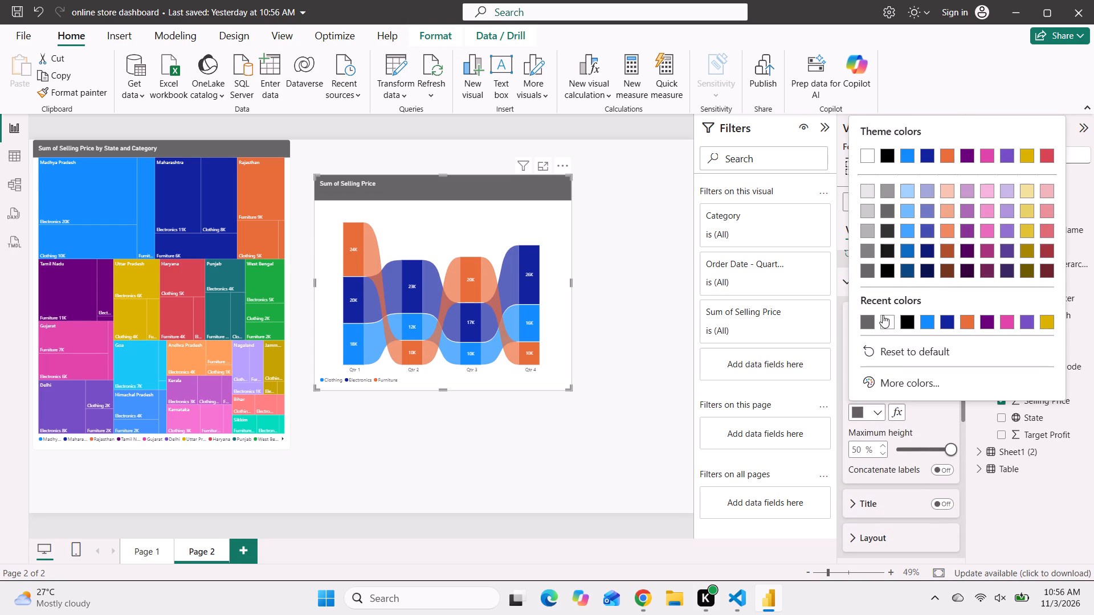
click(907, 321)
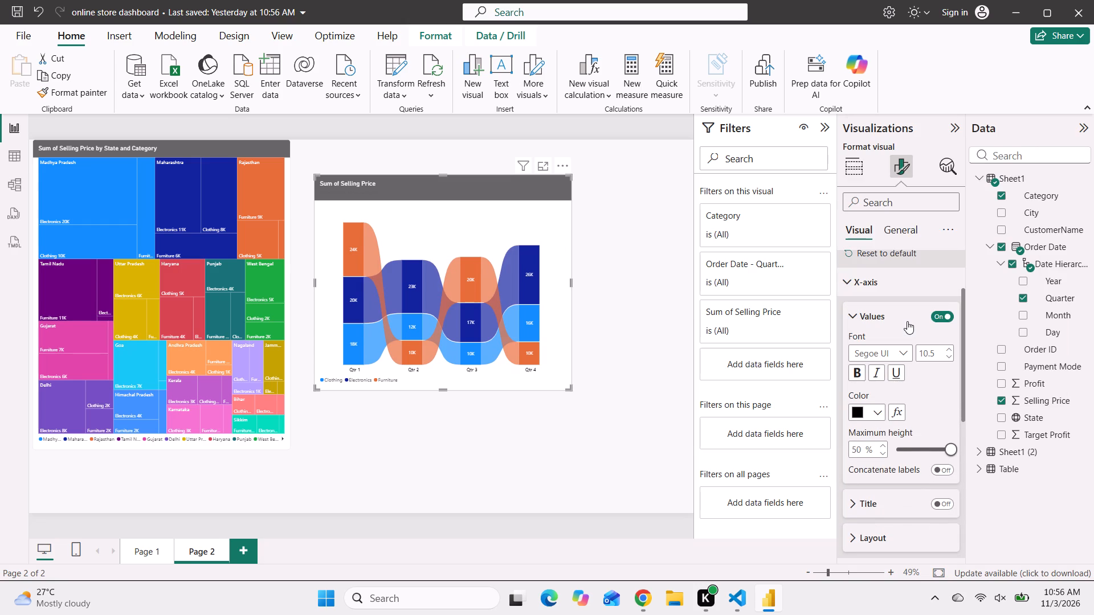
Set the ribbon chart's legend position to Top left.
scroll(896, 434, down, 1)
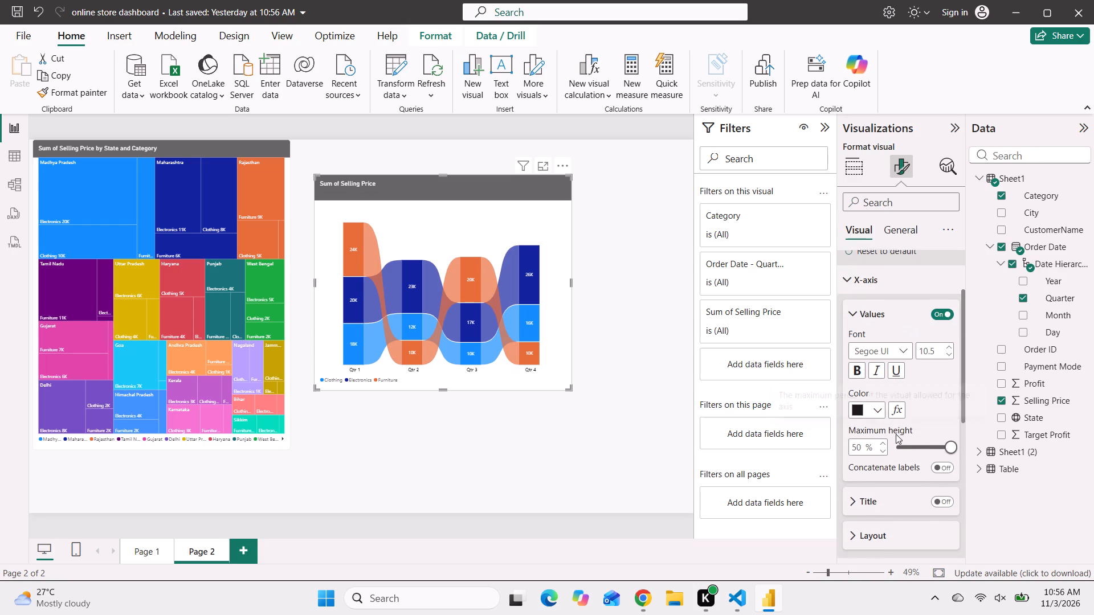
scroll(896, 434, down, 2)
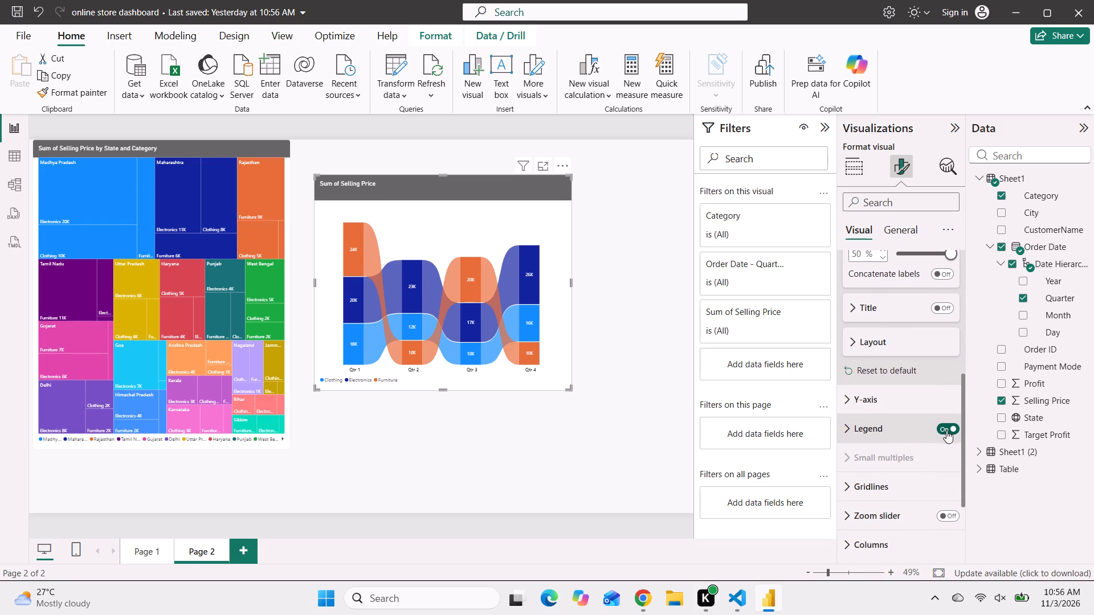
click(948, 429)
click(948, 429)
click(871, 429)
scroll(871, 429, down, 1)
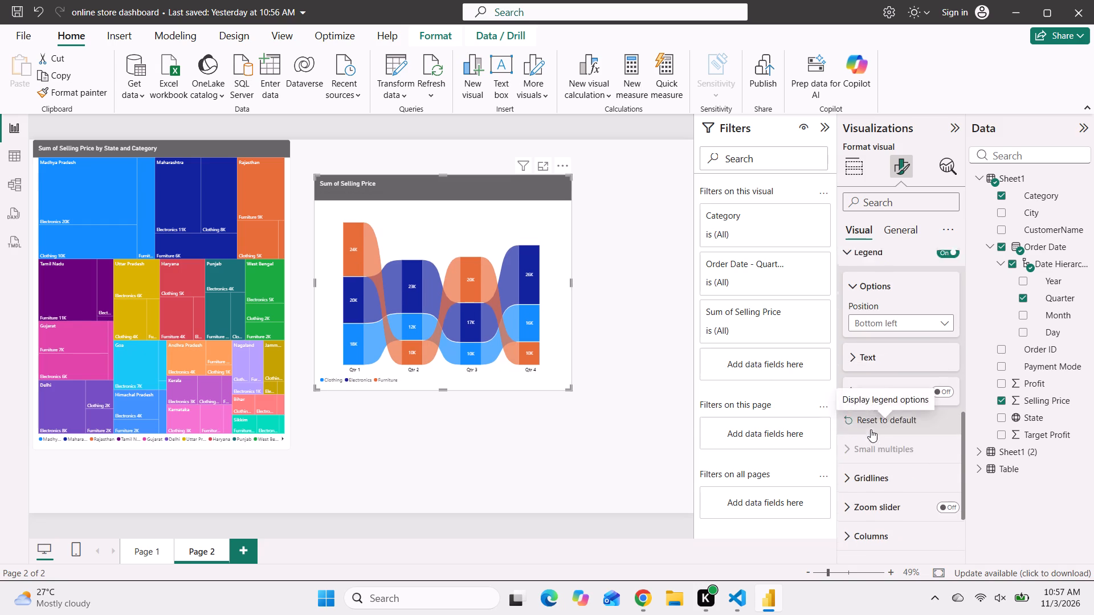
scroll(871, 429, down, 1)
click(909, 309)
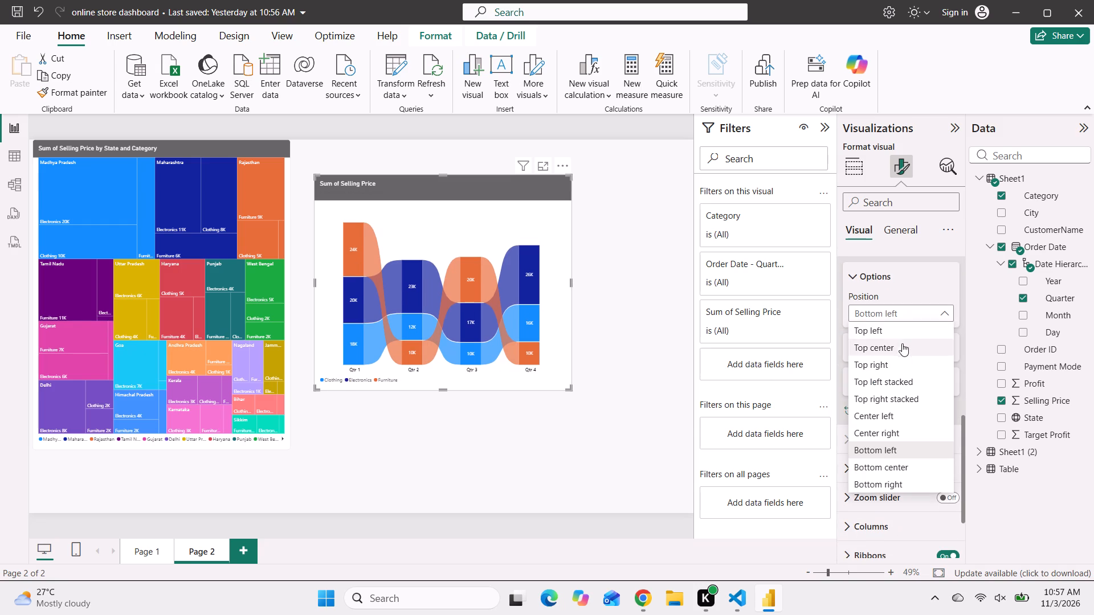
click(882, 327)
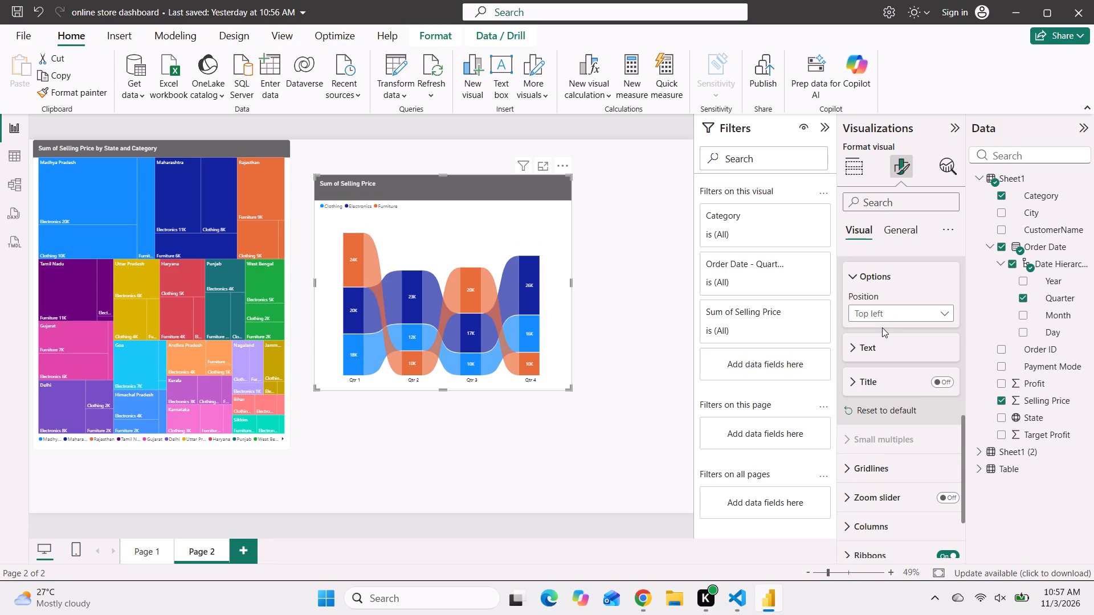
Examine the ribbon chart's formatting options for Columns, Ribbons (including their layout) and Data labels.
scroll(882, 327, down, 1)
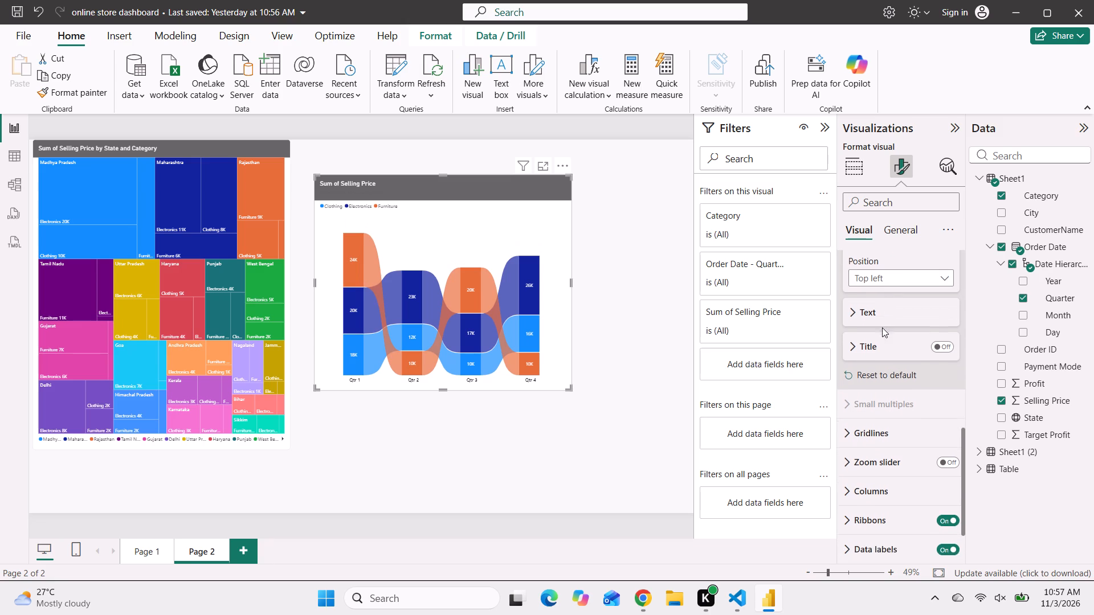
scroll(882, 327, down, 2)
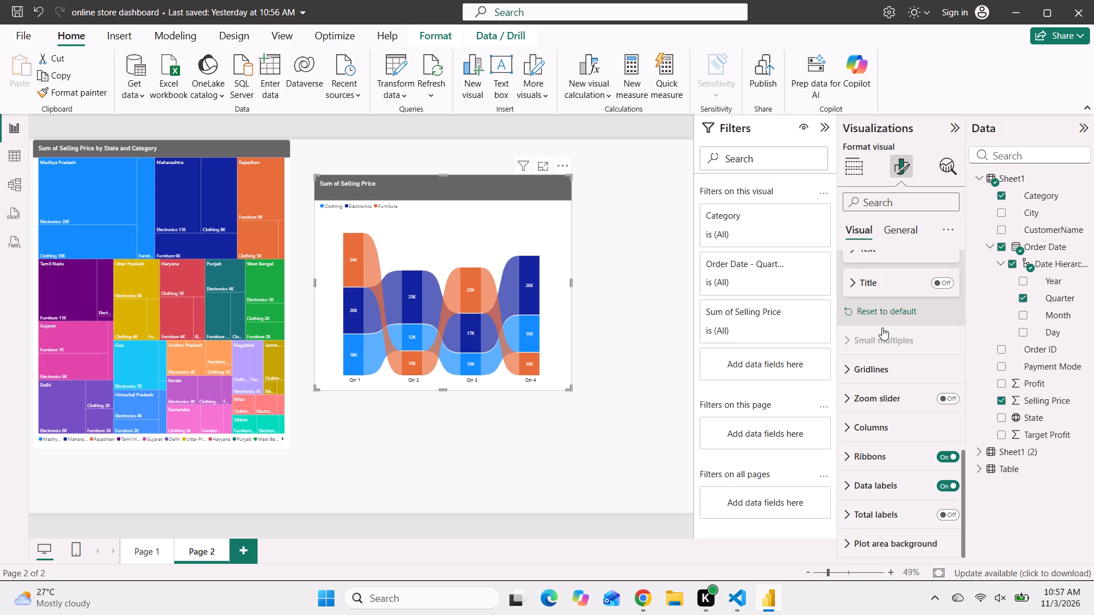
click(871, 422)
scroll(871, 422, down, 1)
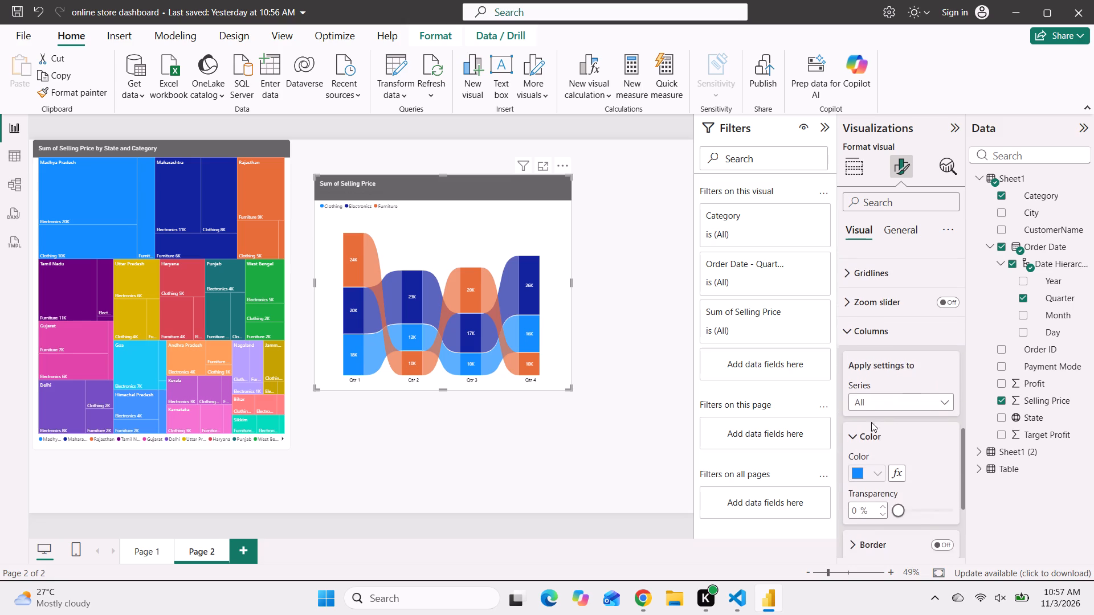
scroll(871, 422, down, 3)
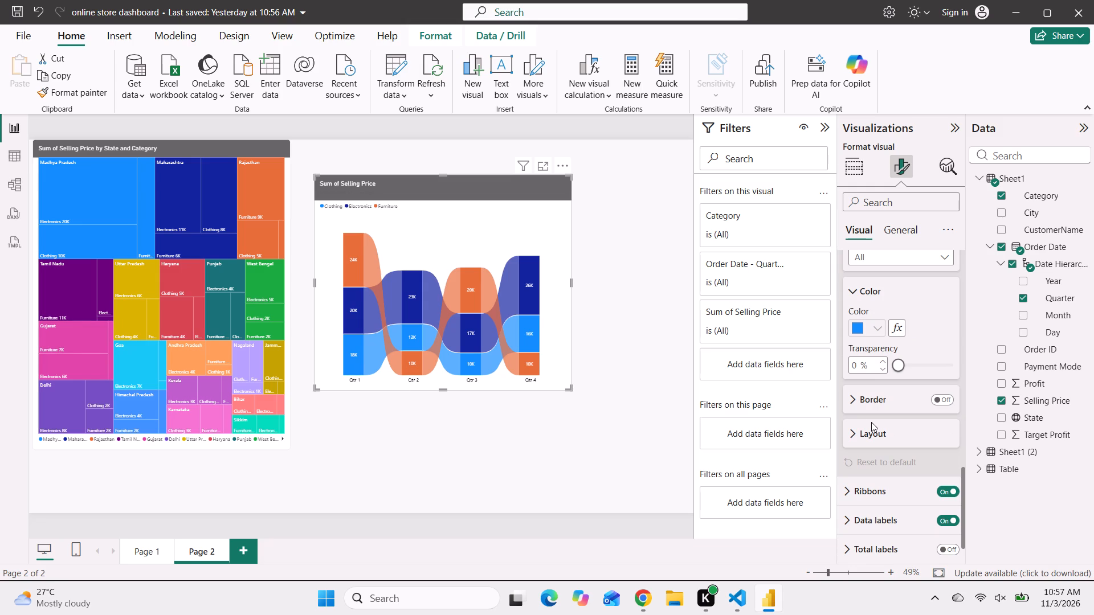
scroll(897, 321, down, 1)
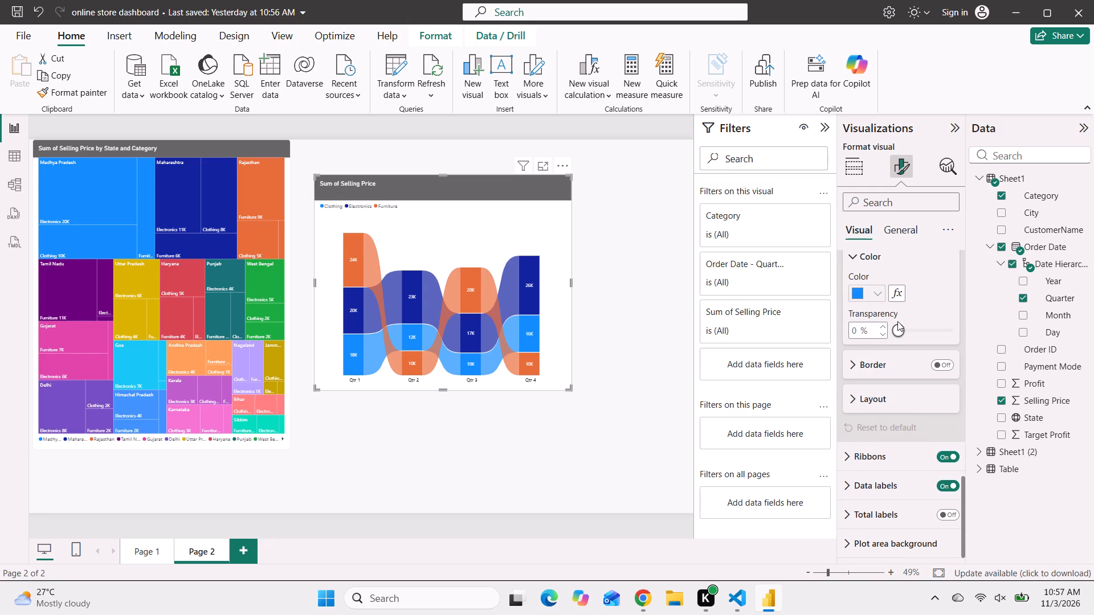
scroll(897, 321, down, 1)
scroll(893, 392, down, 2)
click(897, 456)
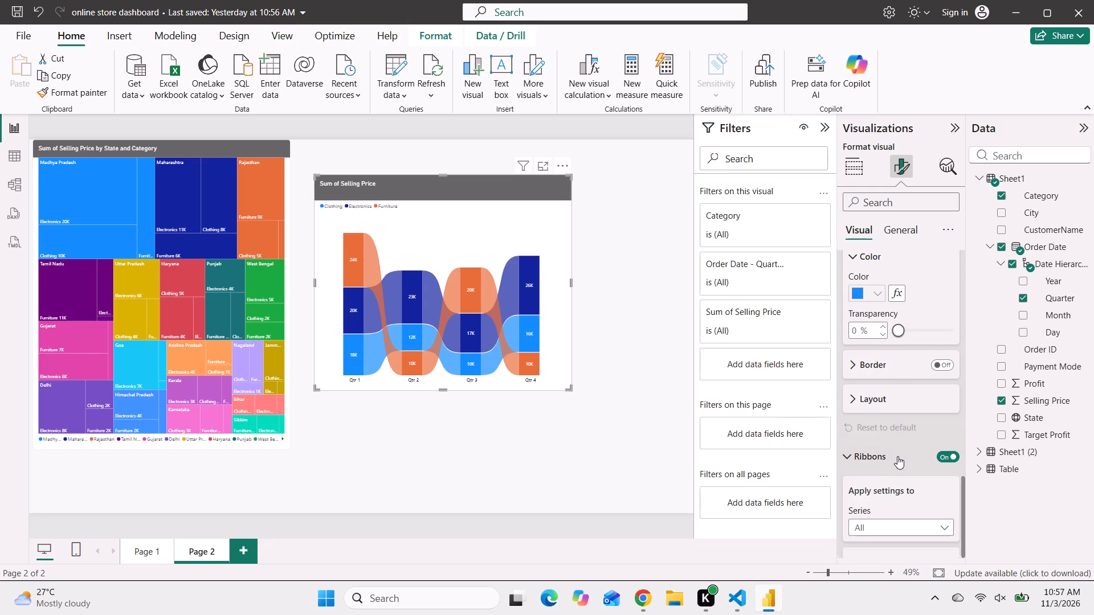
scroll(897, 456, down, 5)
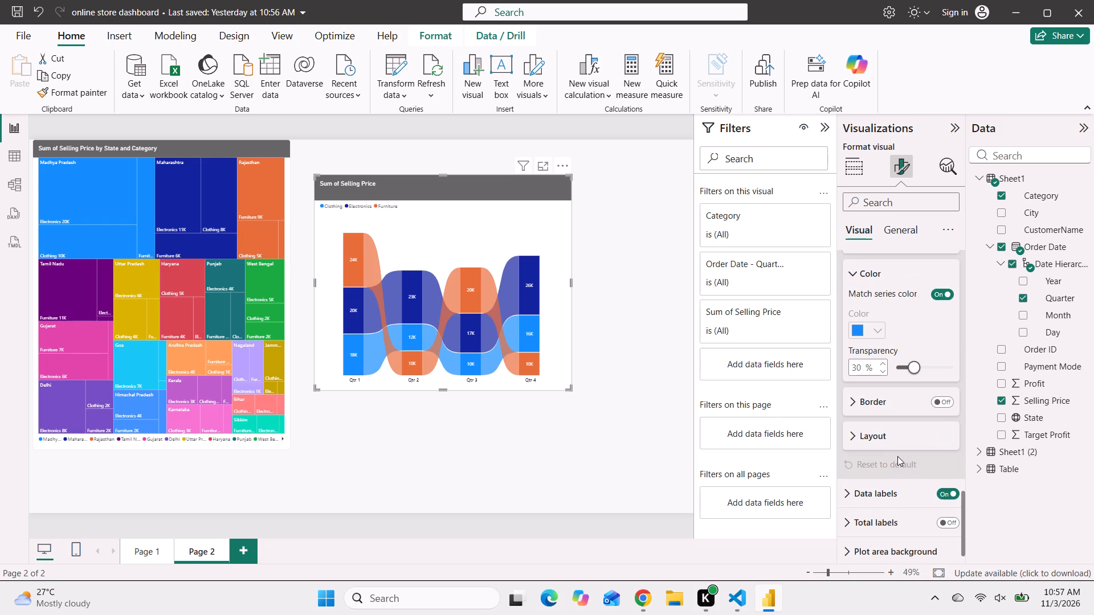
click(892, 429)
scroll(892, 429, down, 3)
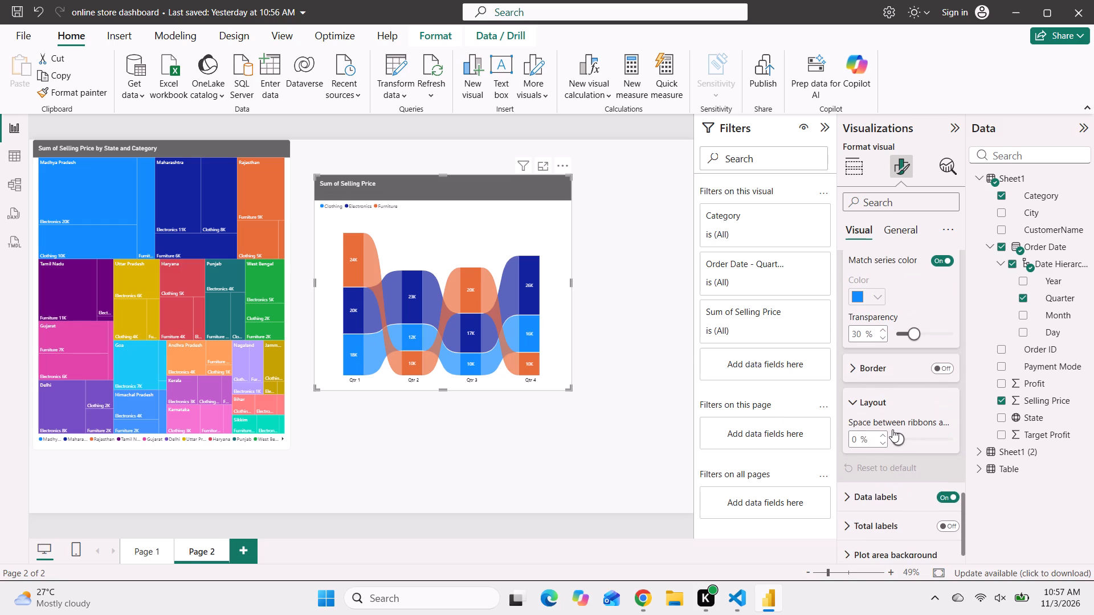
click(886, 493)
scroll(886, 493, down, 2)
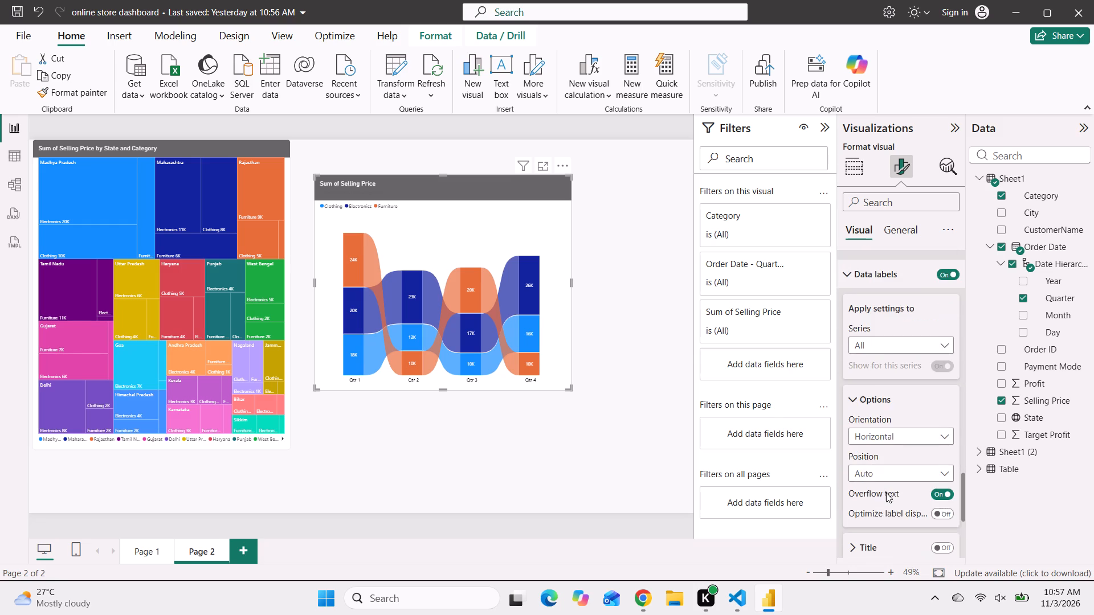
scroll(886, 493, down, 5)
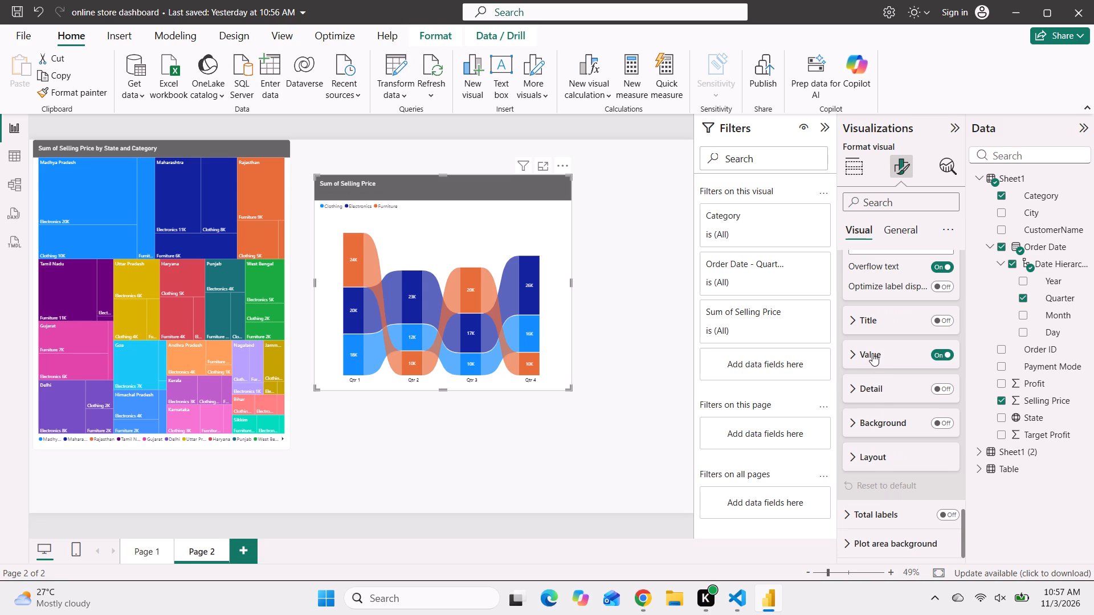
Set the column color of the ribbon chart's Clothing series to the red theme color #D64550.
scroll(872, 353, up, 7)
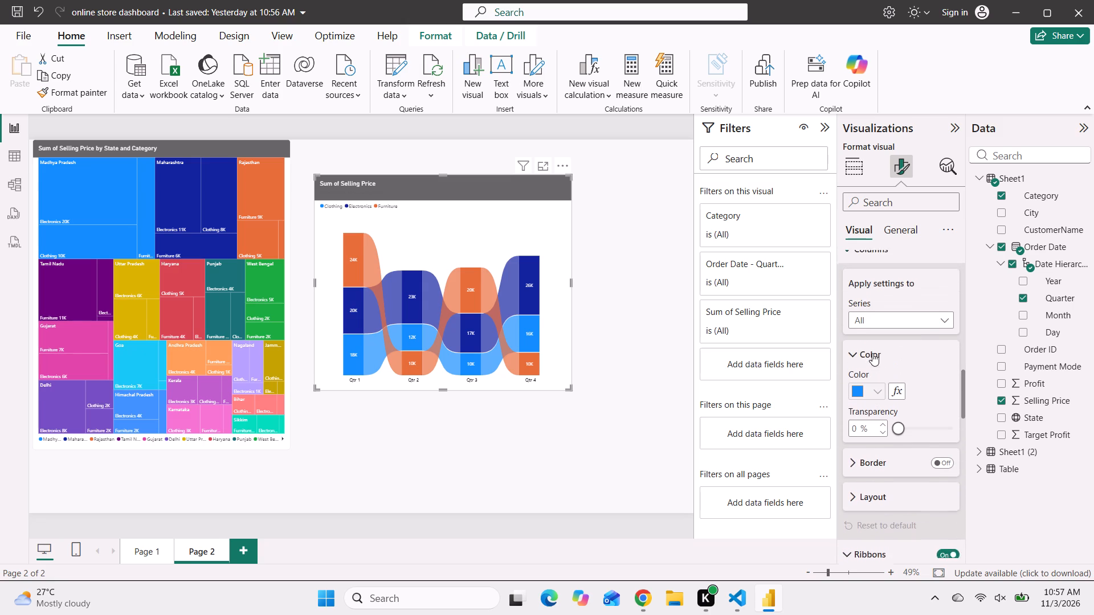
scroll(872, 353, up, 7)
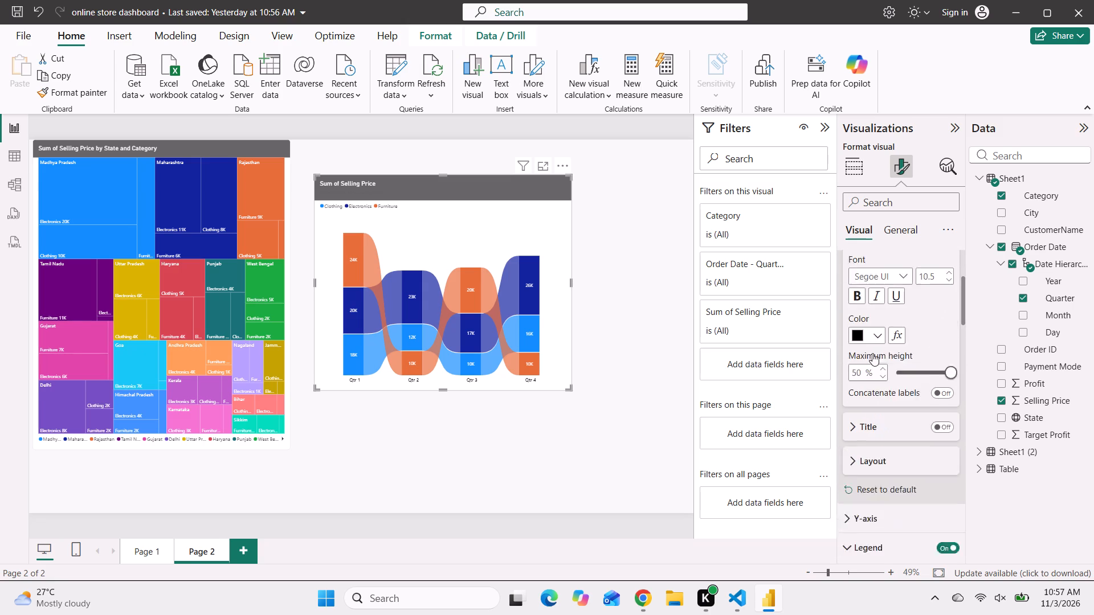
scroll(872, 353, up, 5)
scroll(872, 353, down, 6)
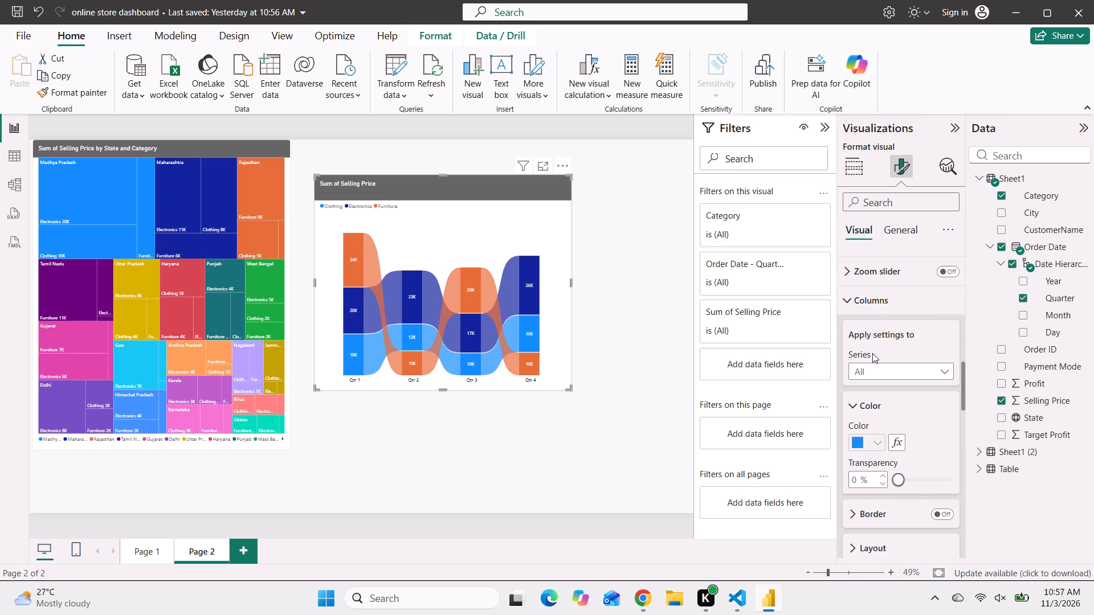
scroll(872, 353, down, 1)
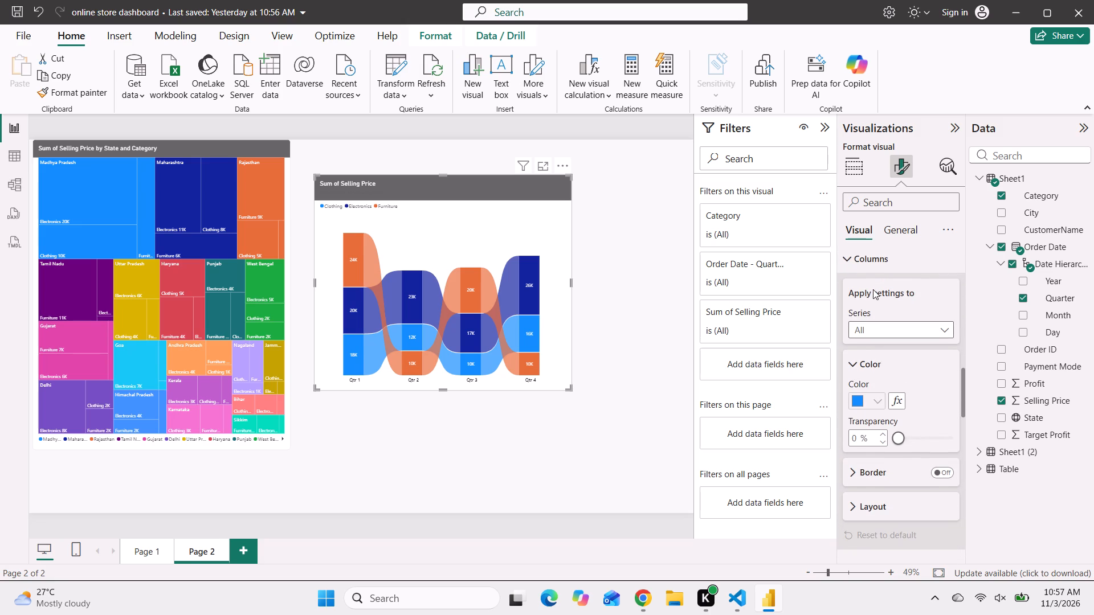
scroll(873, 289, up, 1)
click(877, 387)
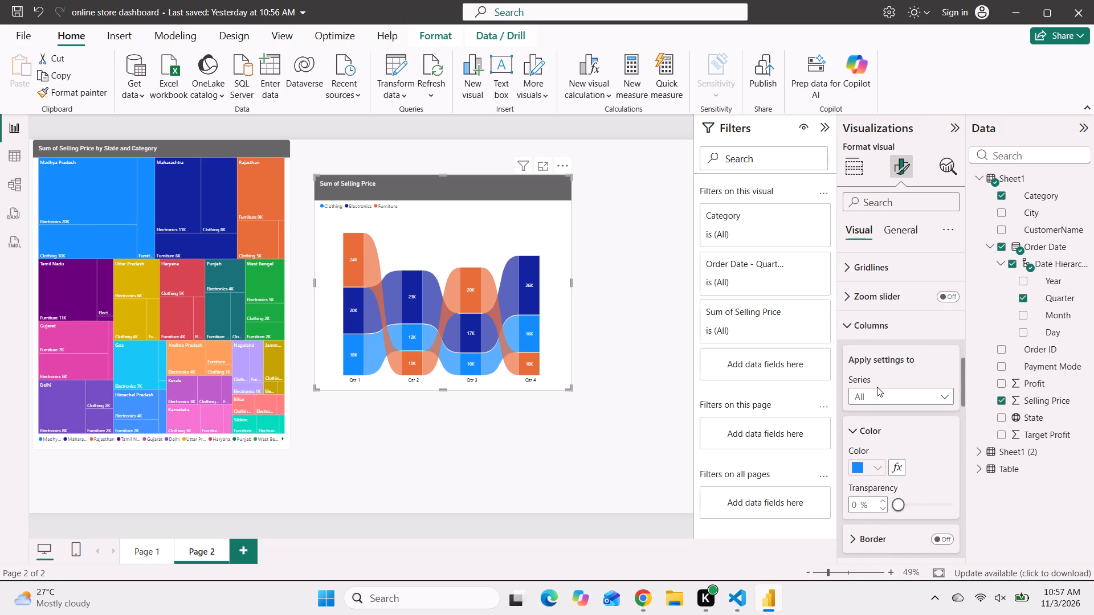
click(878, 399)
click(878, 433)
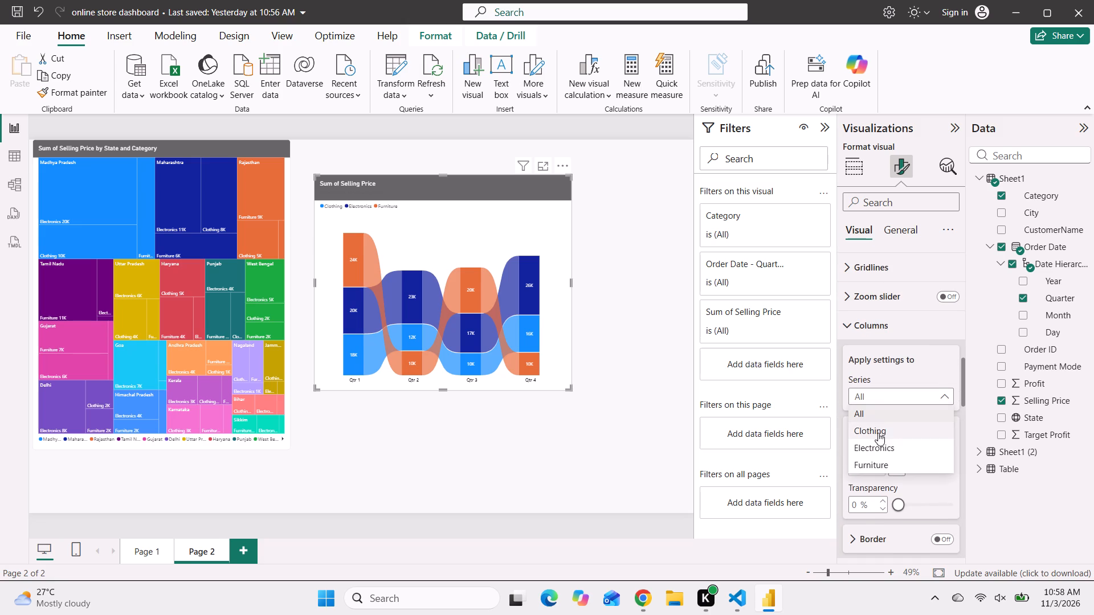
click(876, 468)
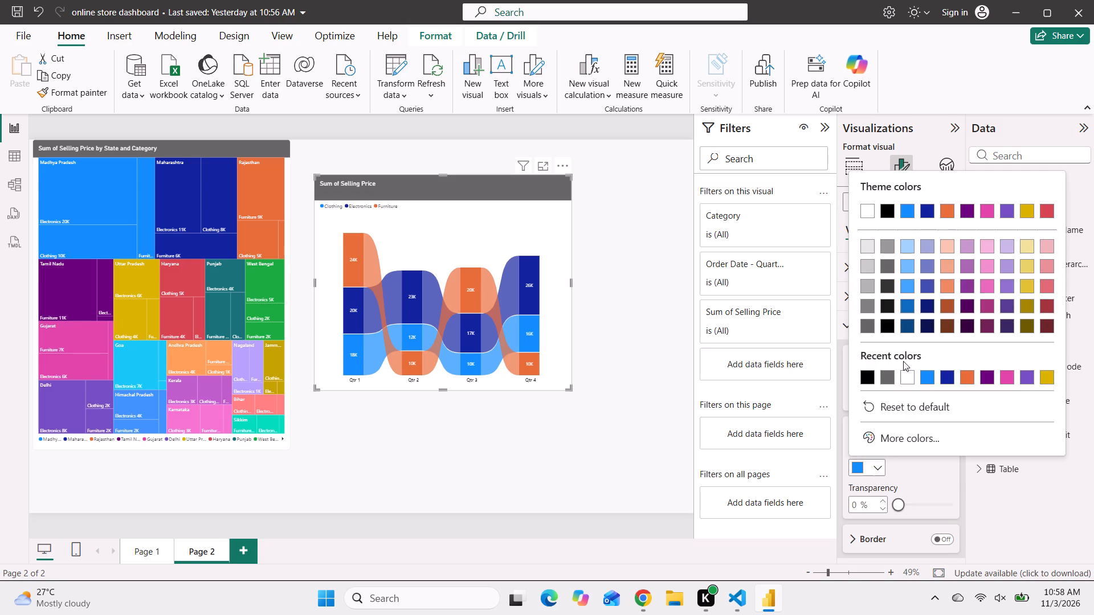
click(1048, 214)
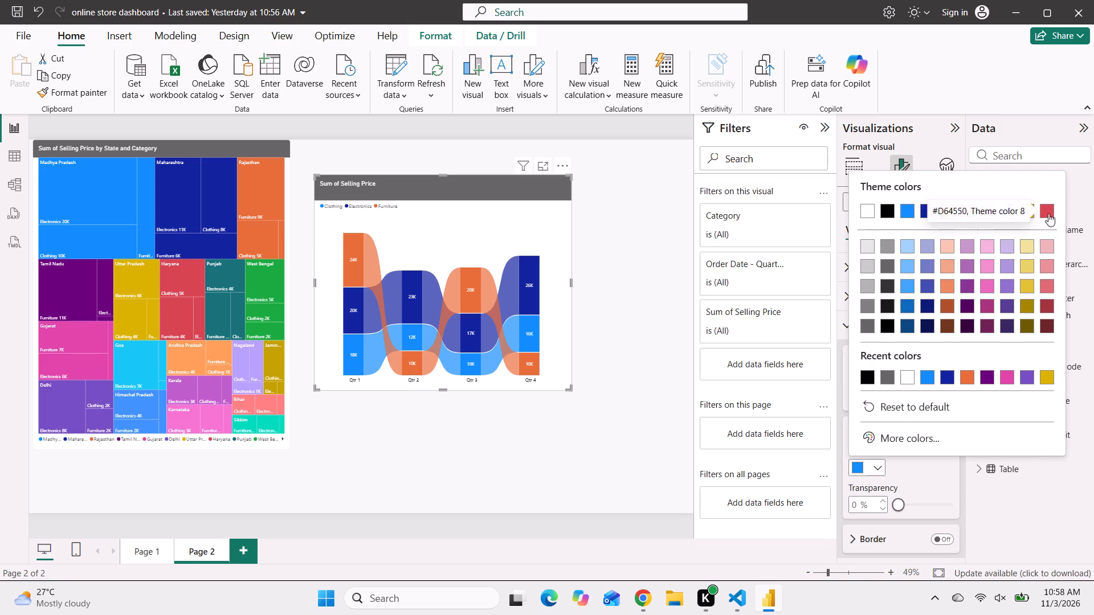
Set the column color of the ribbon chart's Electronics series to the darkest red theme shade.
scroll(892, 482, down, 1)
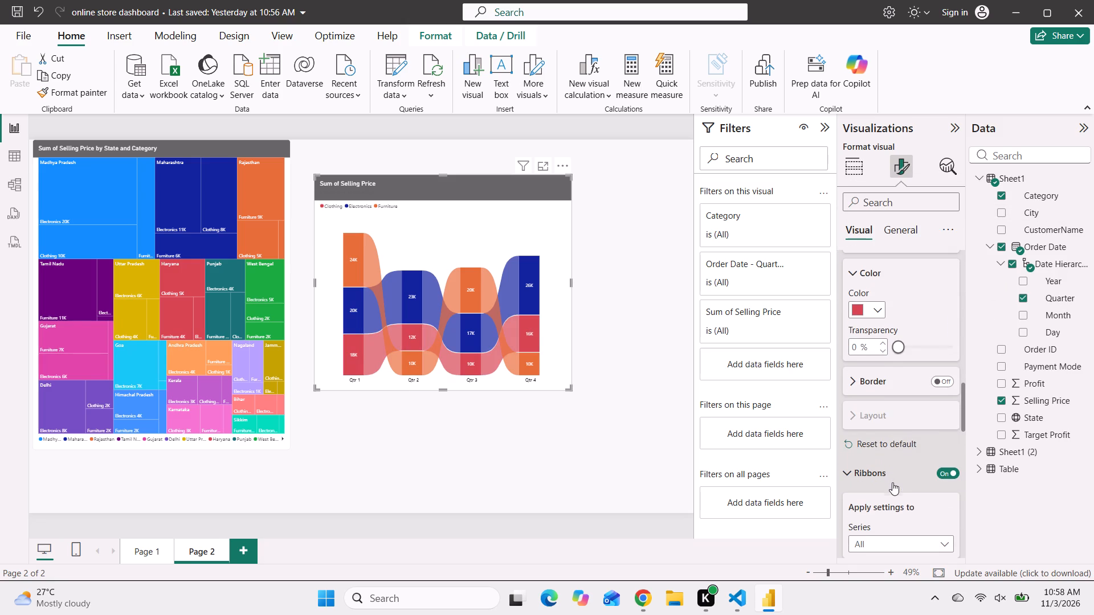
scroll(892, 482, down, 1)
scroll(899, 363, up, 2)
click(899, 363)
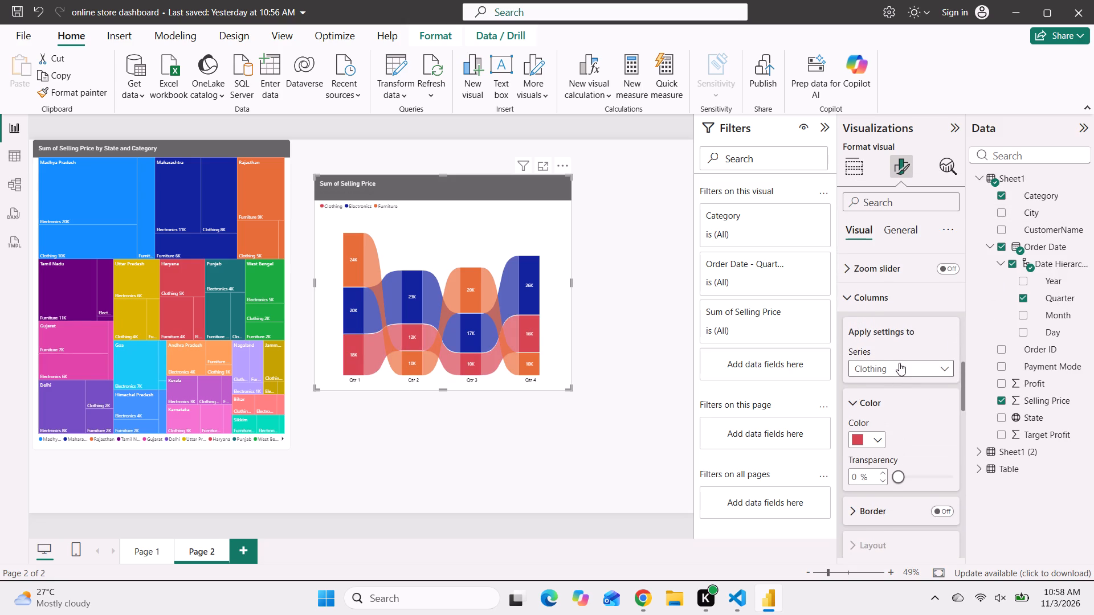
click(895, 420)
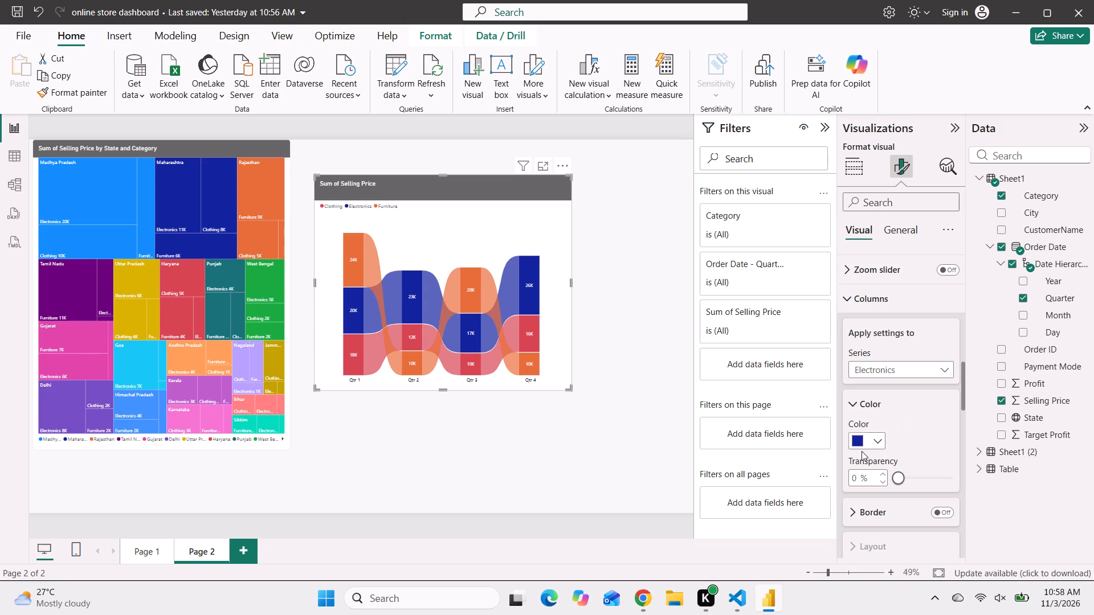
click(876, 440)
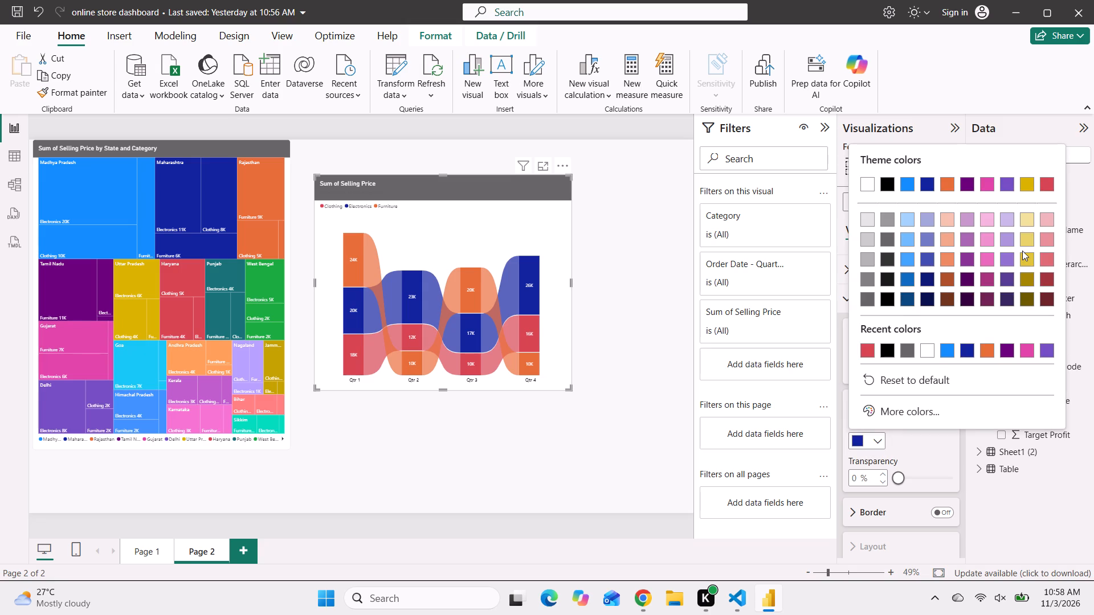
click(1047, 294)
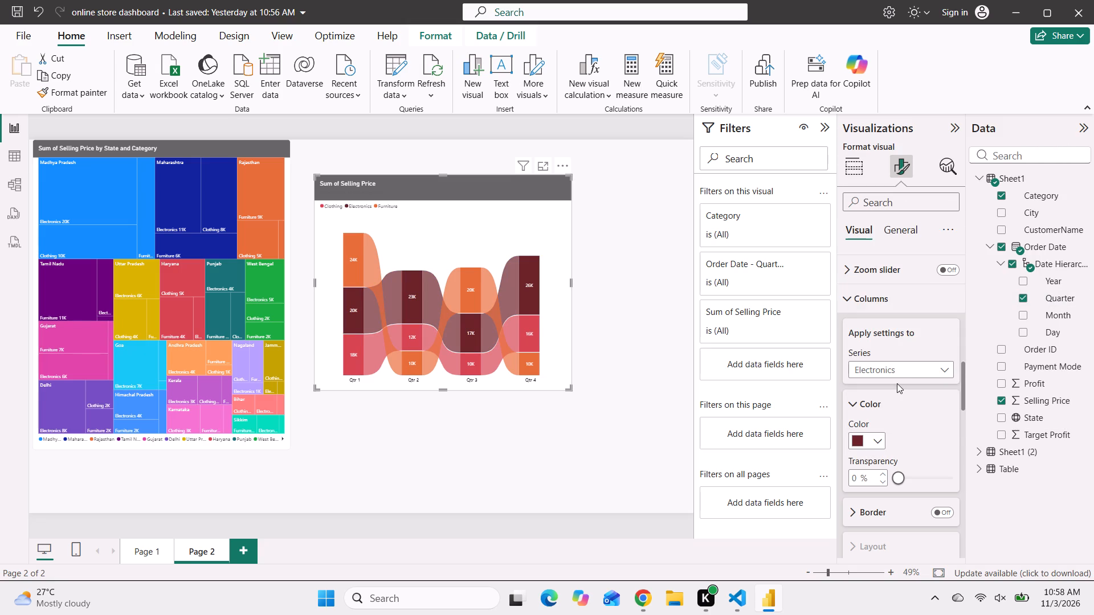
Set the column color of the ribbon chart's Furniture series to the light purple theme shade (40% lighter).
scroll(873, 446, down, 1)
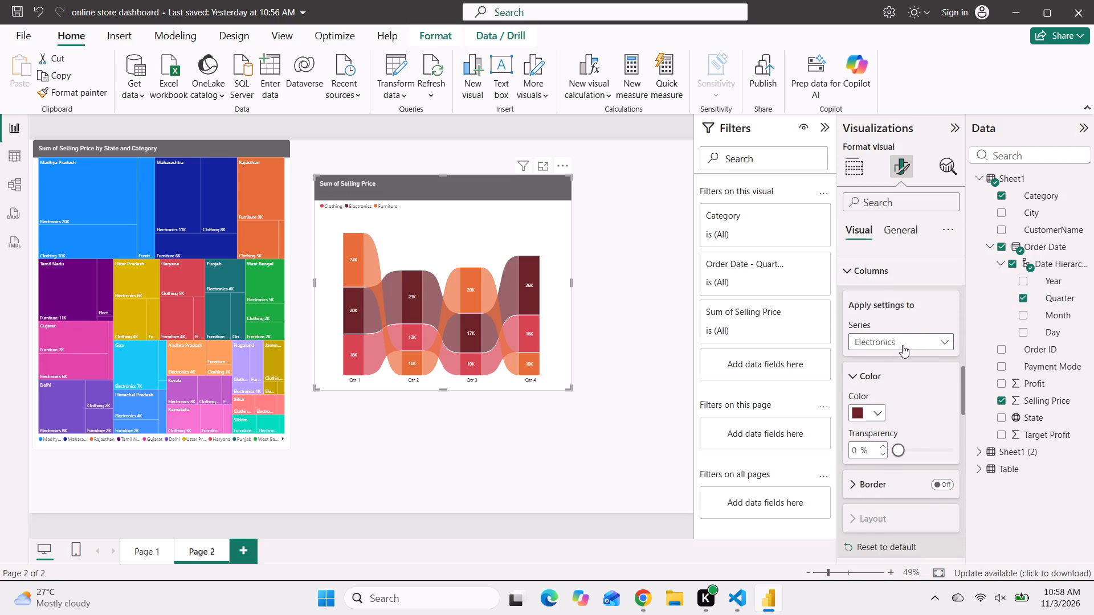
click(903, 345)
click(889, 407)
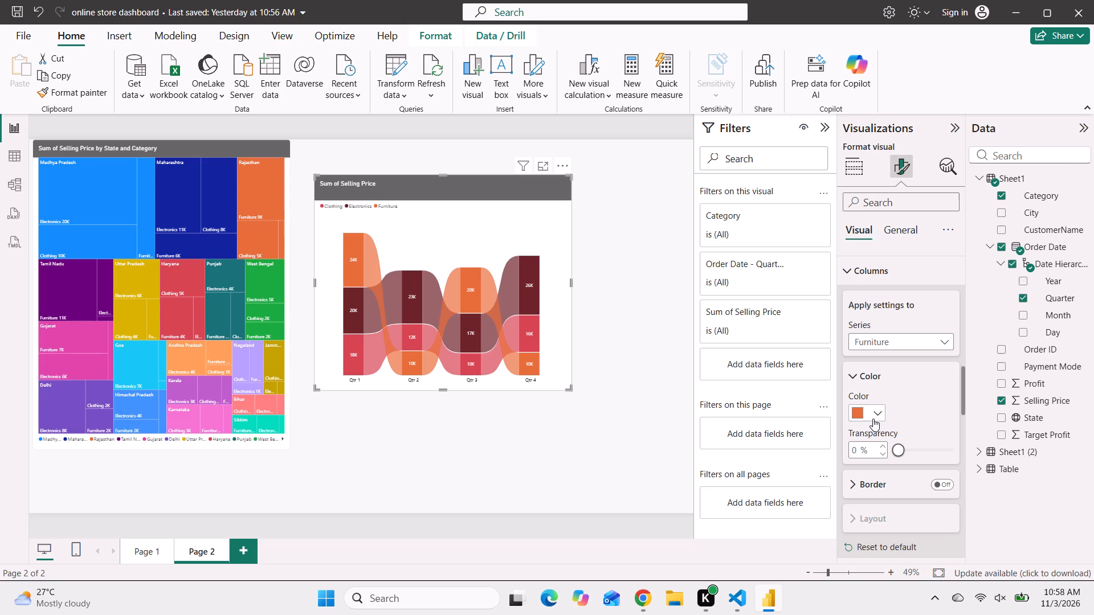
click(873, 413)
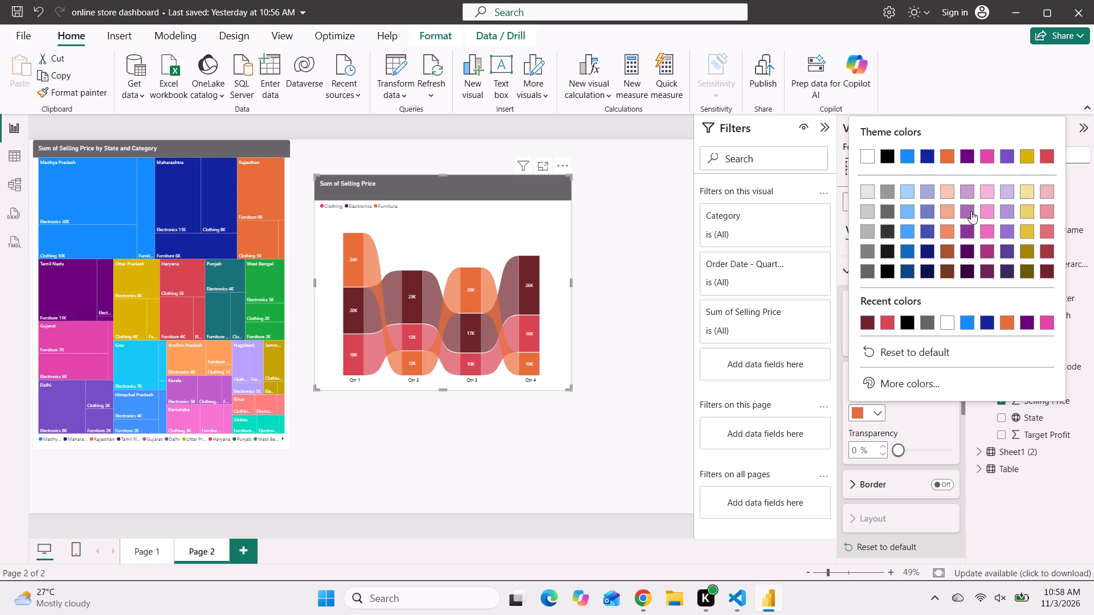
click(969, 211)
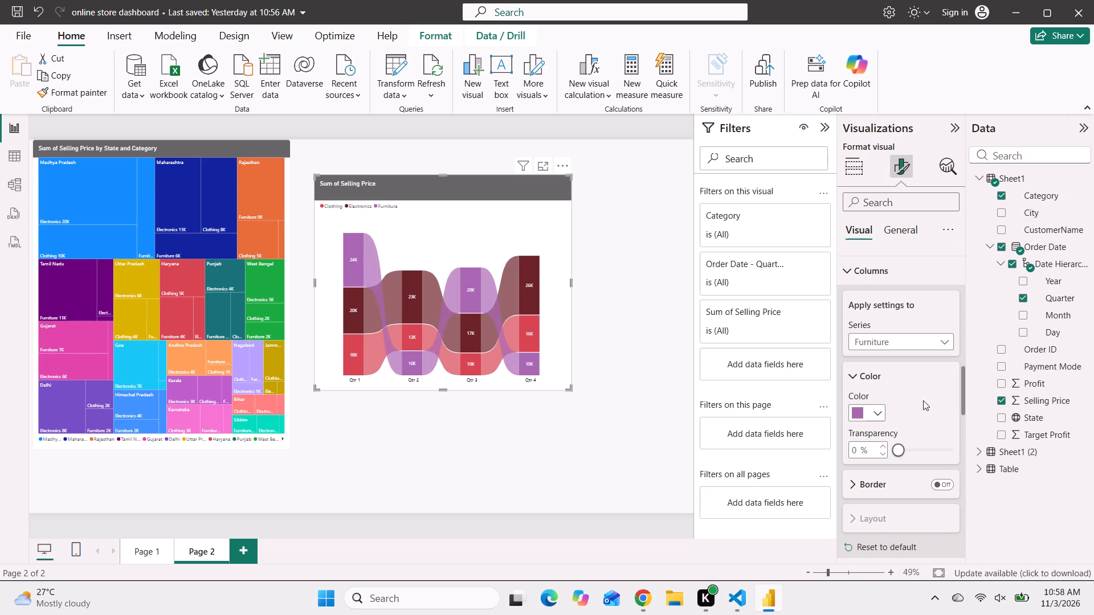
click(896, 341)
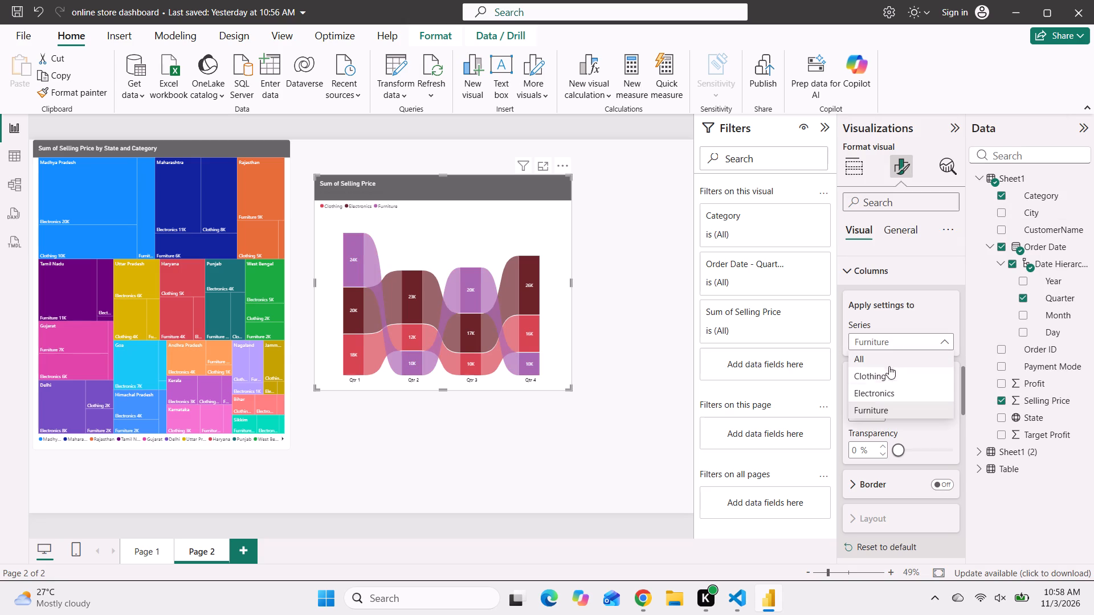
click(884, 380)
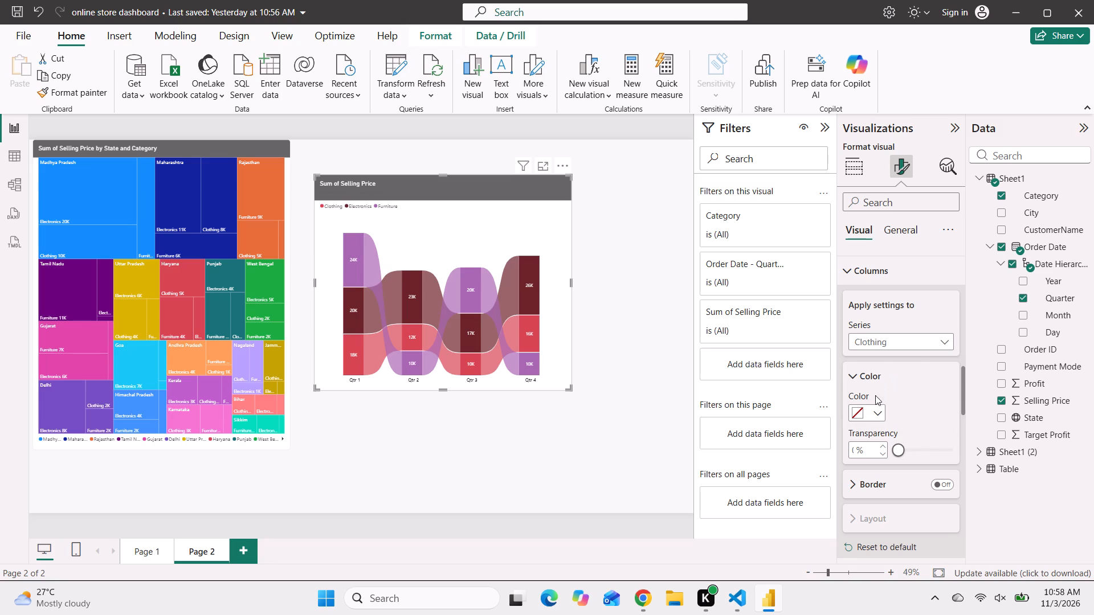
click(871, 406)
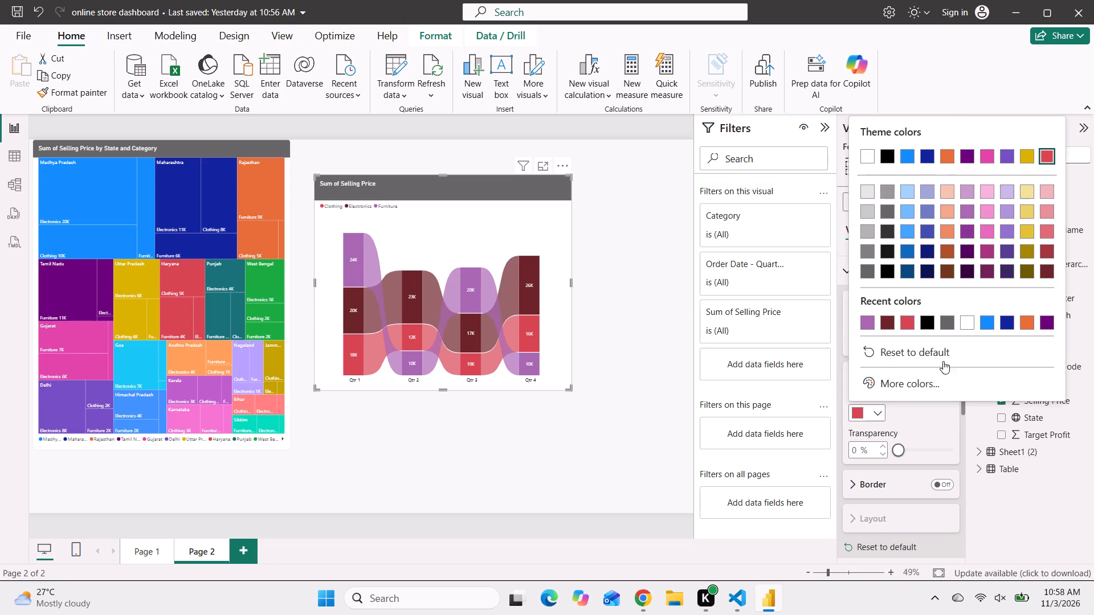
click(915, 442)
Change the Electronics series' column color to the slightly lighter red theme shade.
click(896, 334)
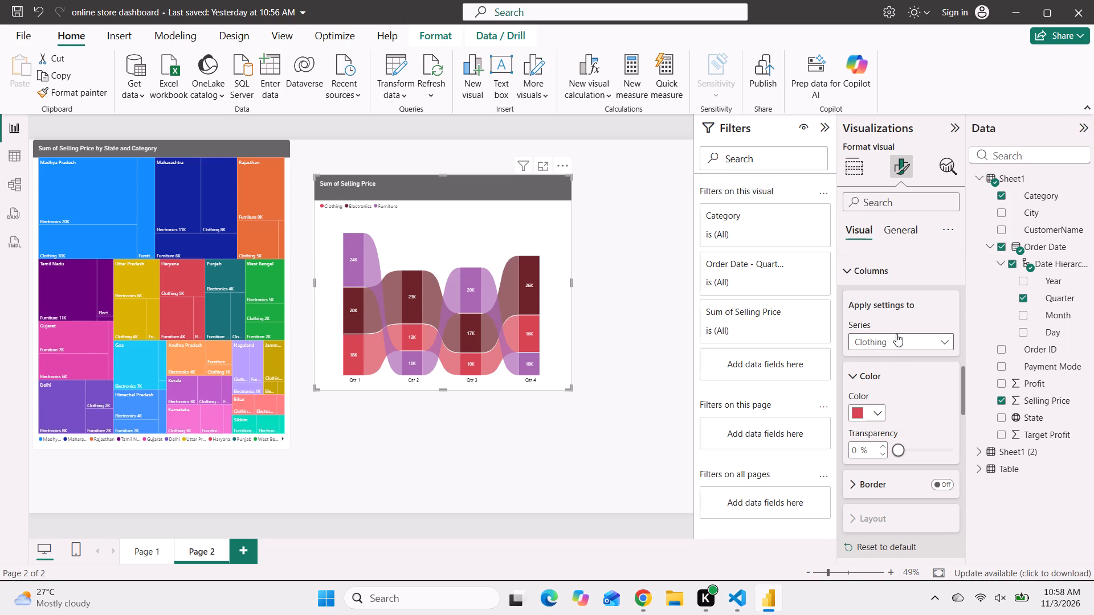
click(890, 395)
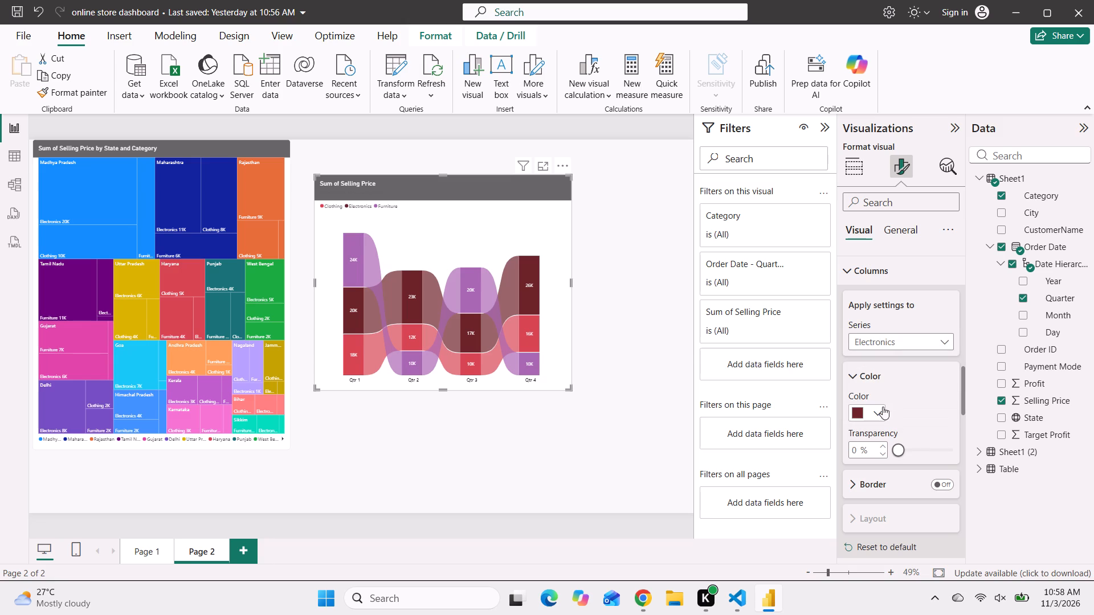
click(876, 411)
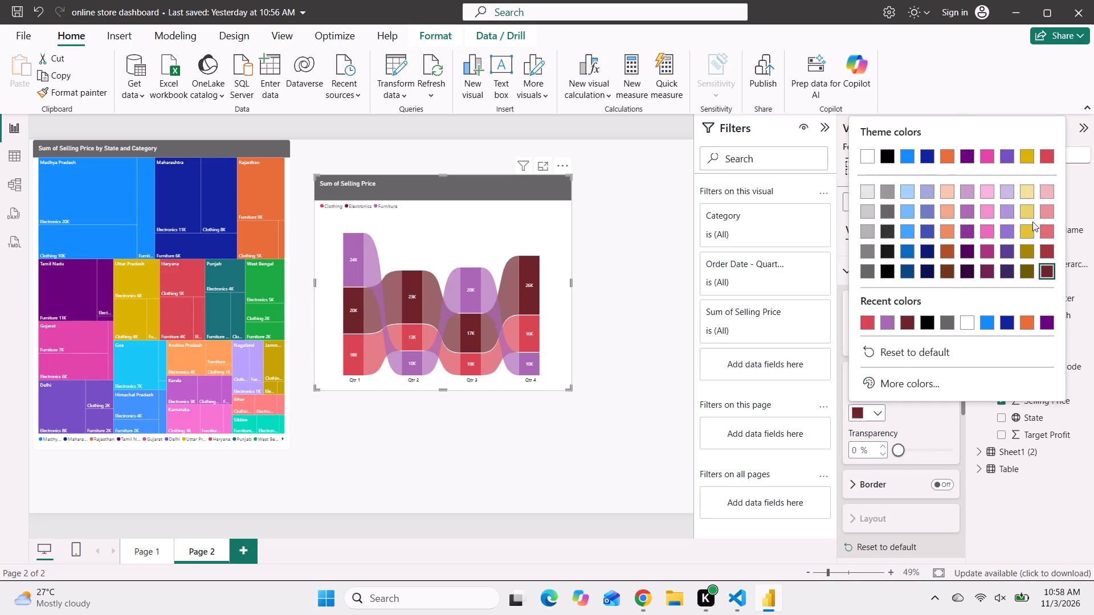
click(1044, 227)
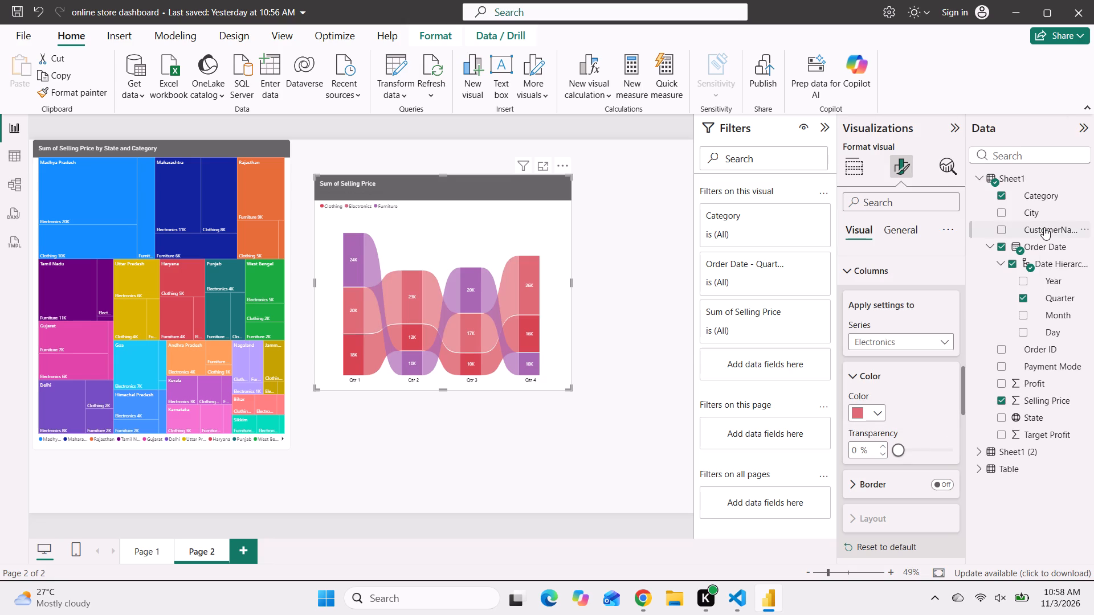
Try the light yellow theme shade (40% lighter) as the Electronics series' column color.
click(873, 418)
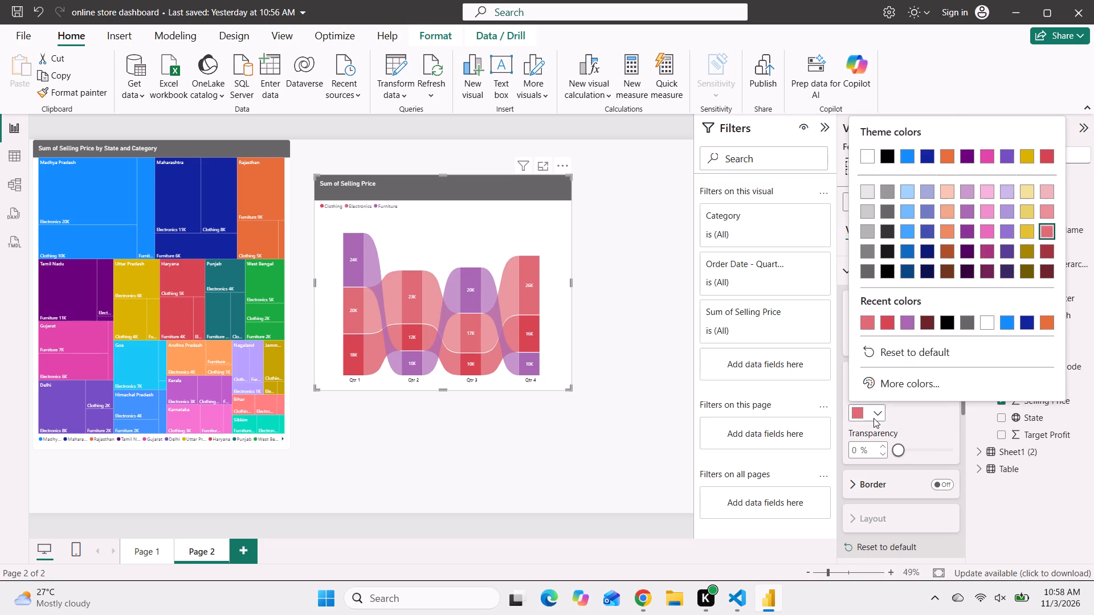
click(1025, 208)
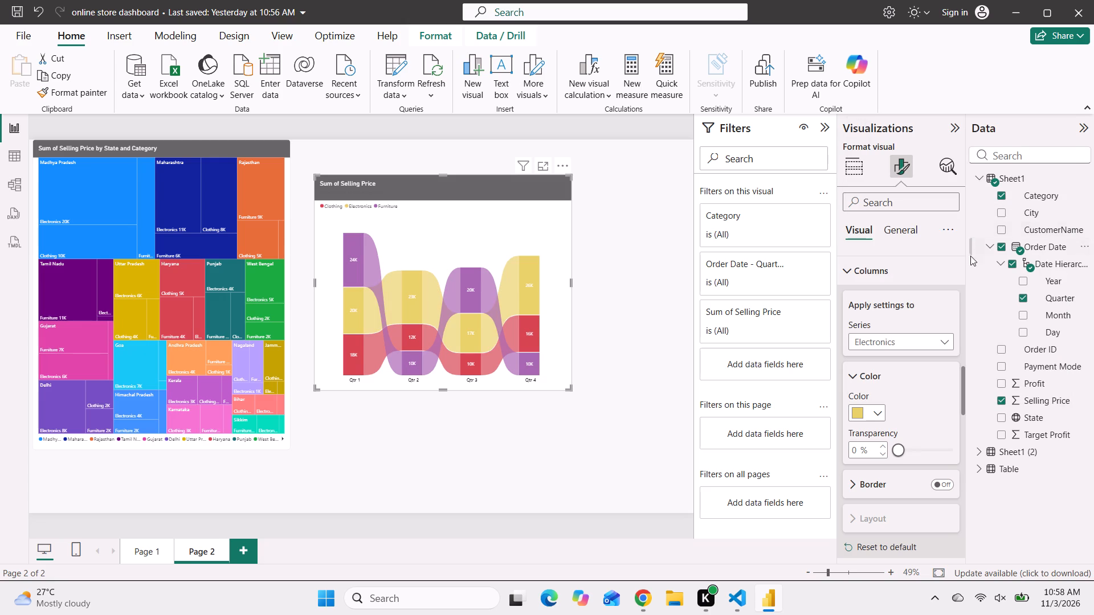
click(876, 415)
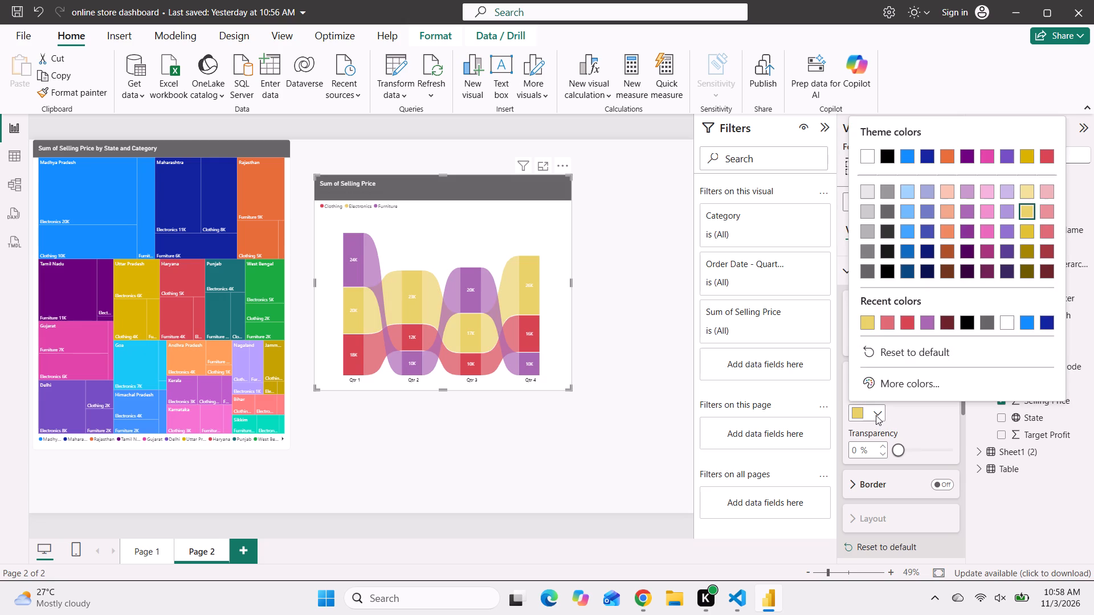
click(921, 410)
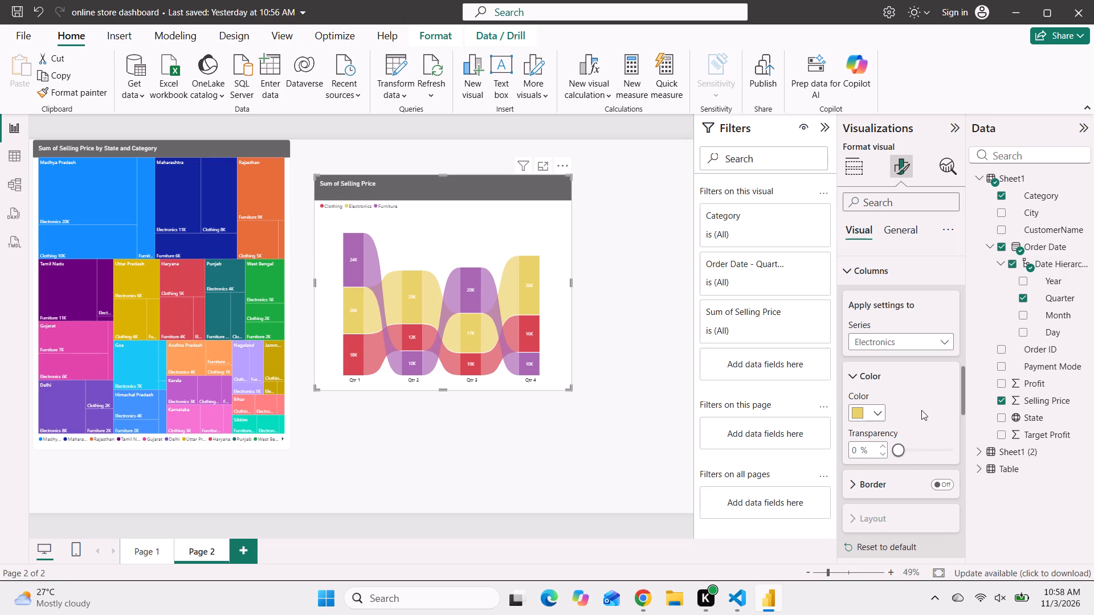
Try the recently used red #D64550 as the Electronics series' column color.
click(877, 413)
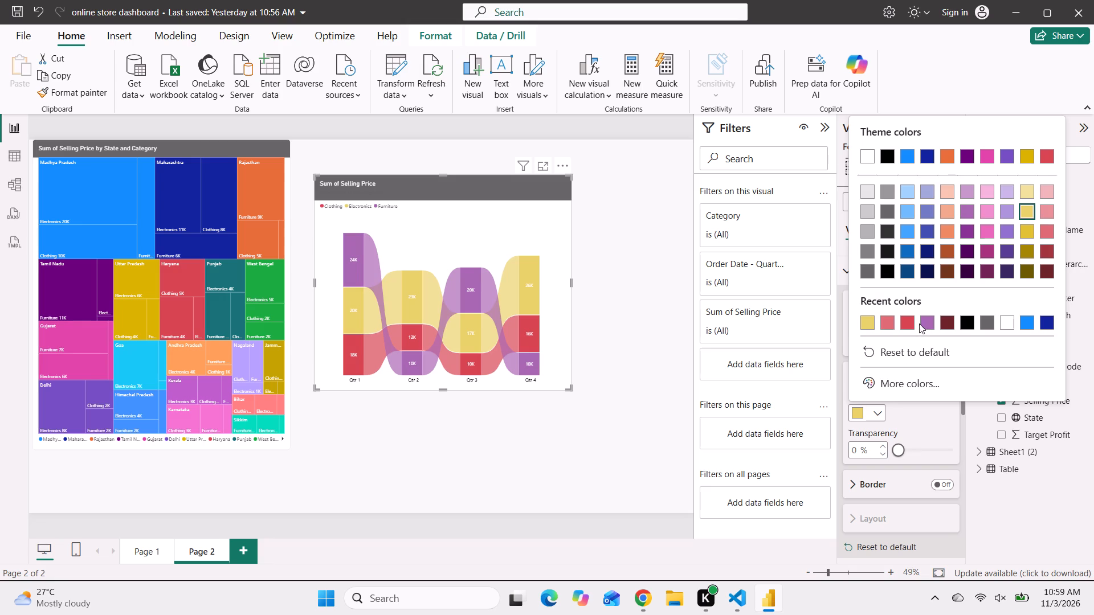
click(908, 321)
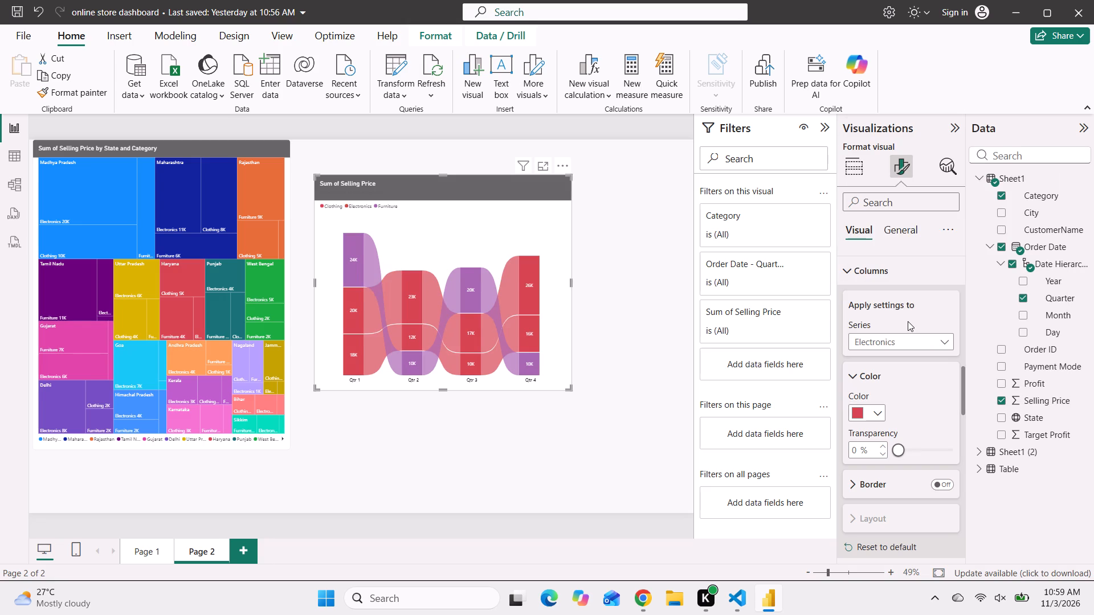
Set the Electronics series' column color to the light yellow theme shade (40% lighter) and deselect the ribbon chart.
click(880, 413)
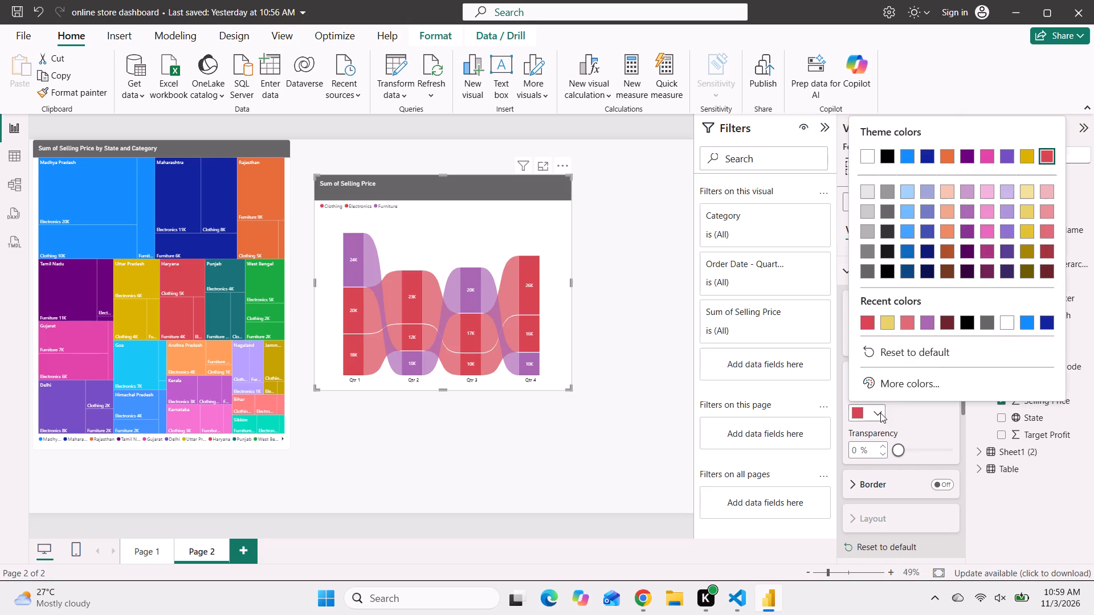
click(1026, 212)
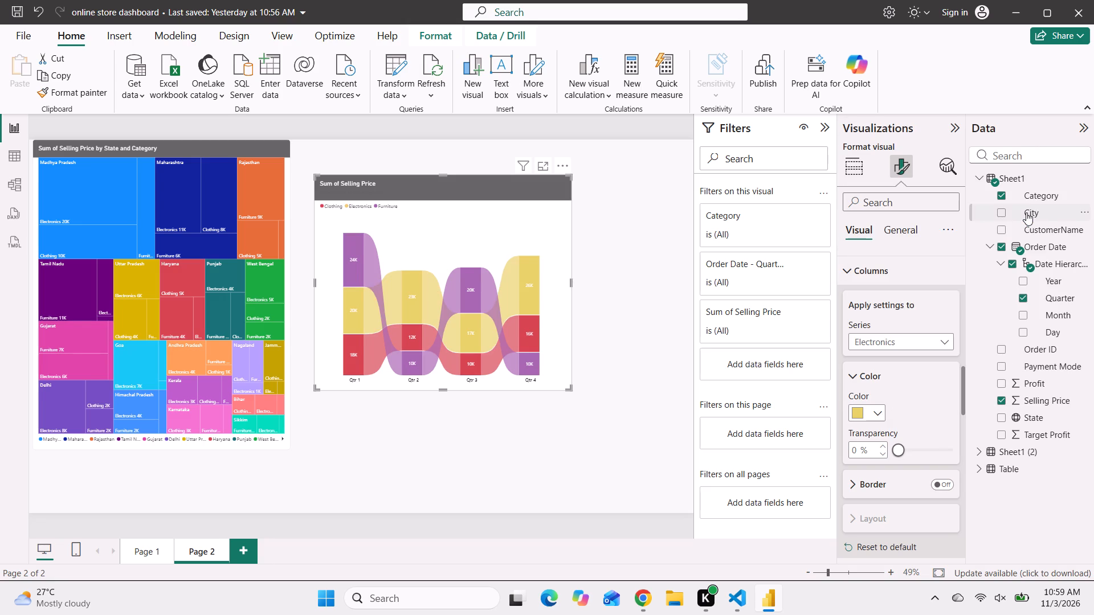
click(720, 366)
click(635, 351)
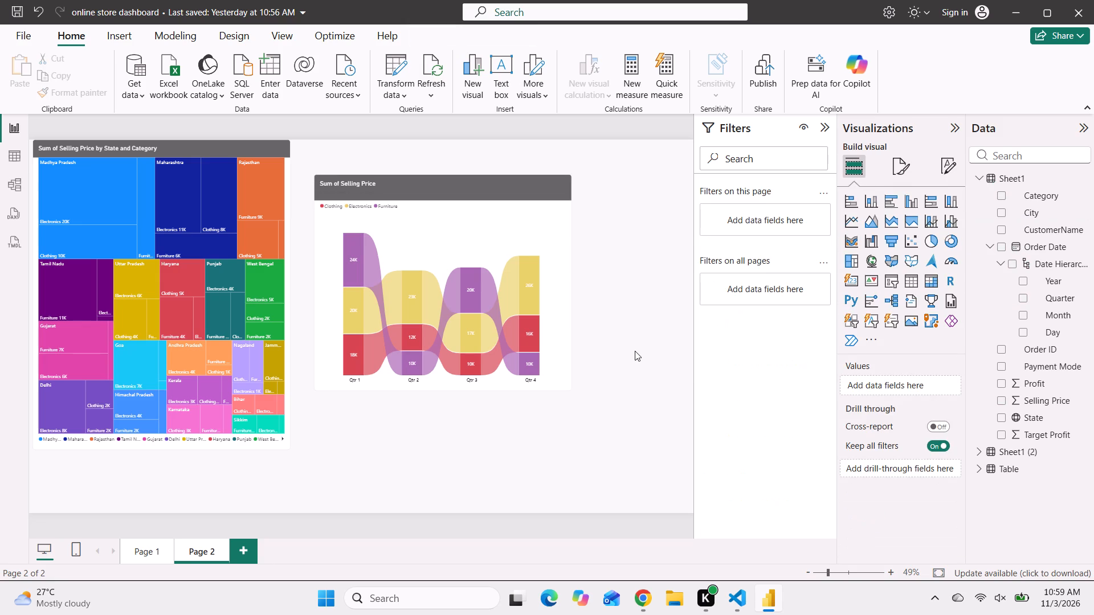
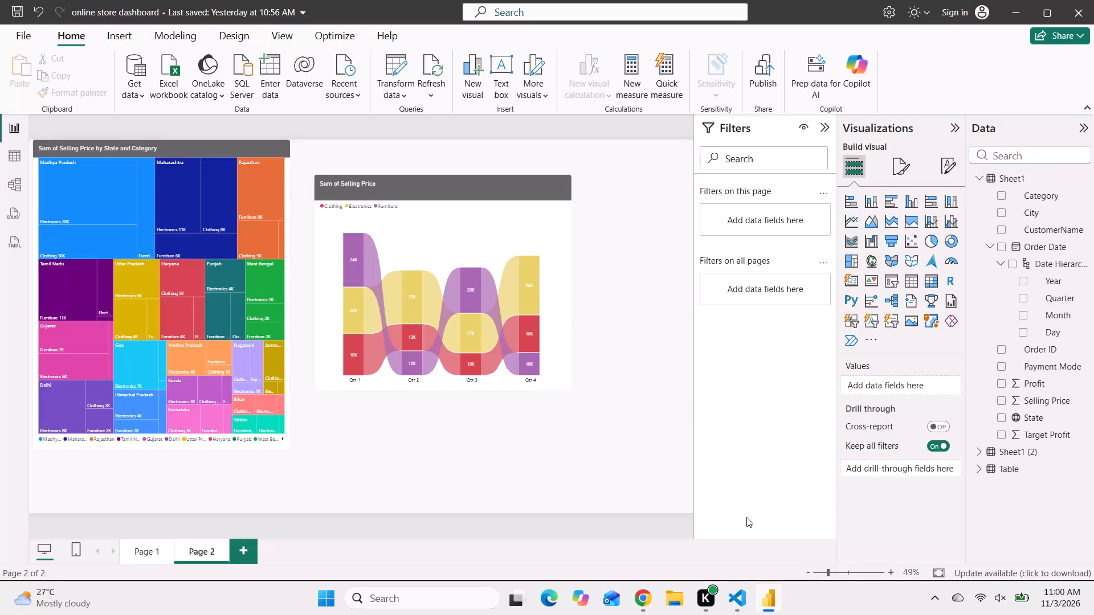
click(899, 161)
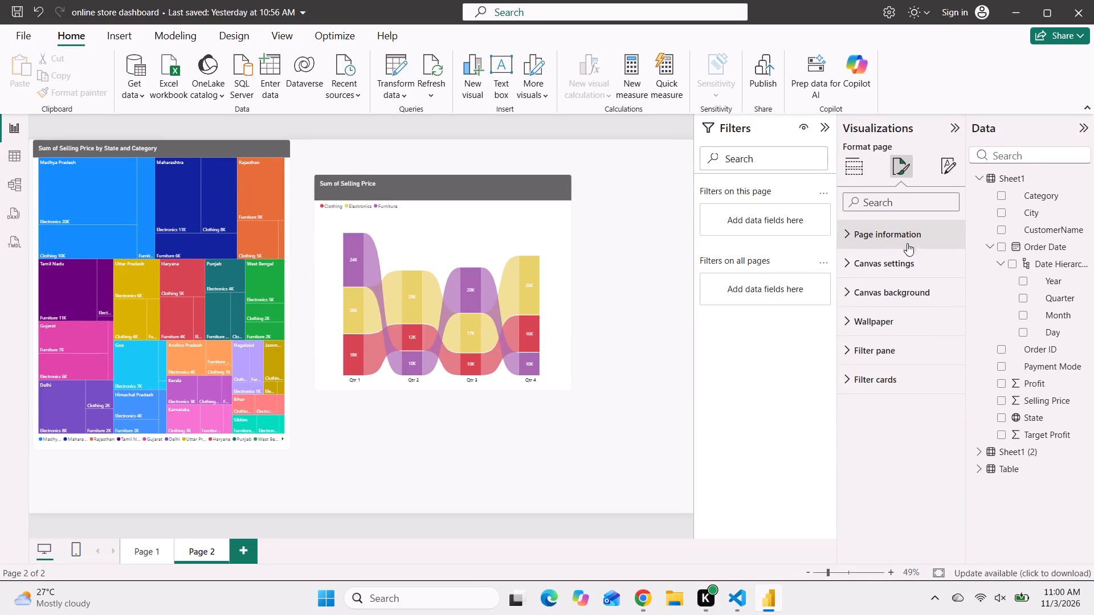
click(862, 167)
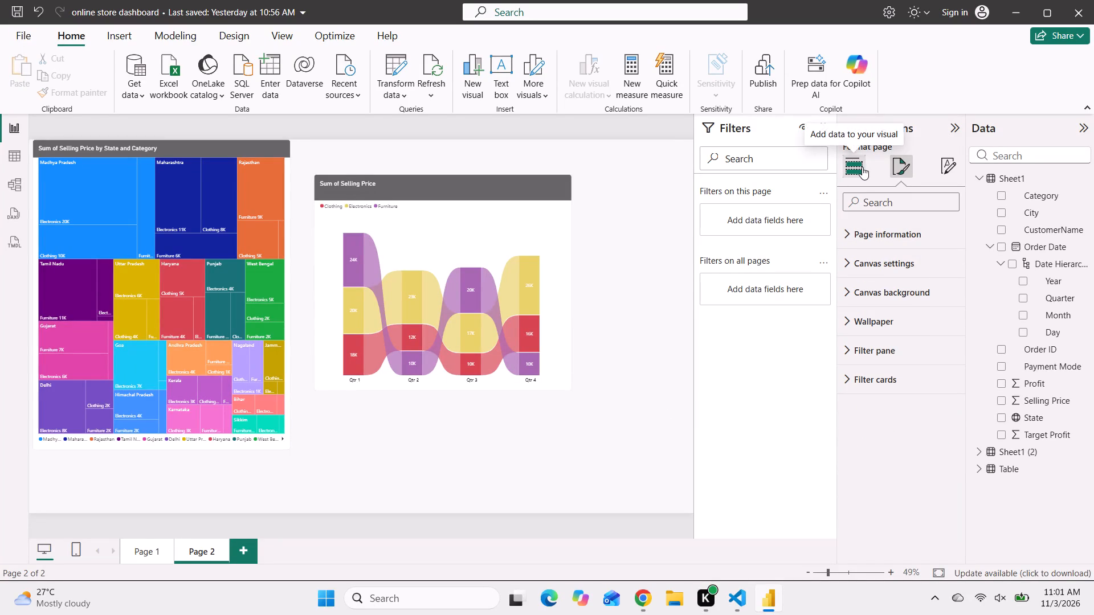
Examine the records behind the ribbon chart's Qtr 4 Electronics data point and the Sheet1 table data, returning to Page 2.
click(521, 314)
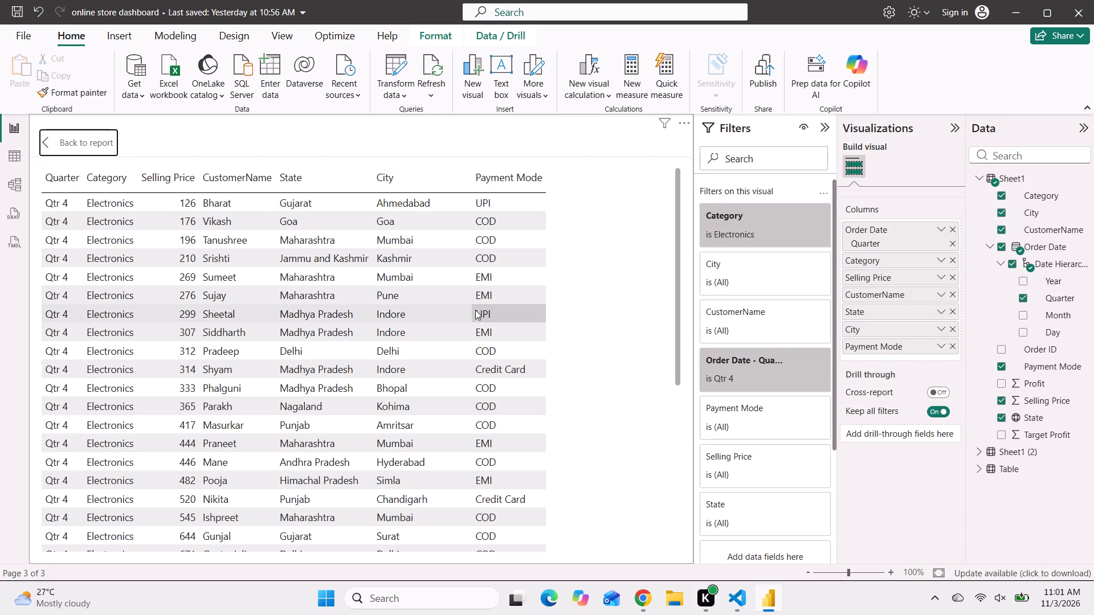
click(13, 153)
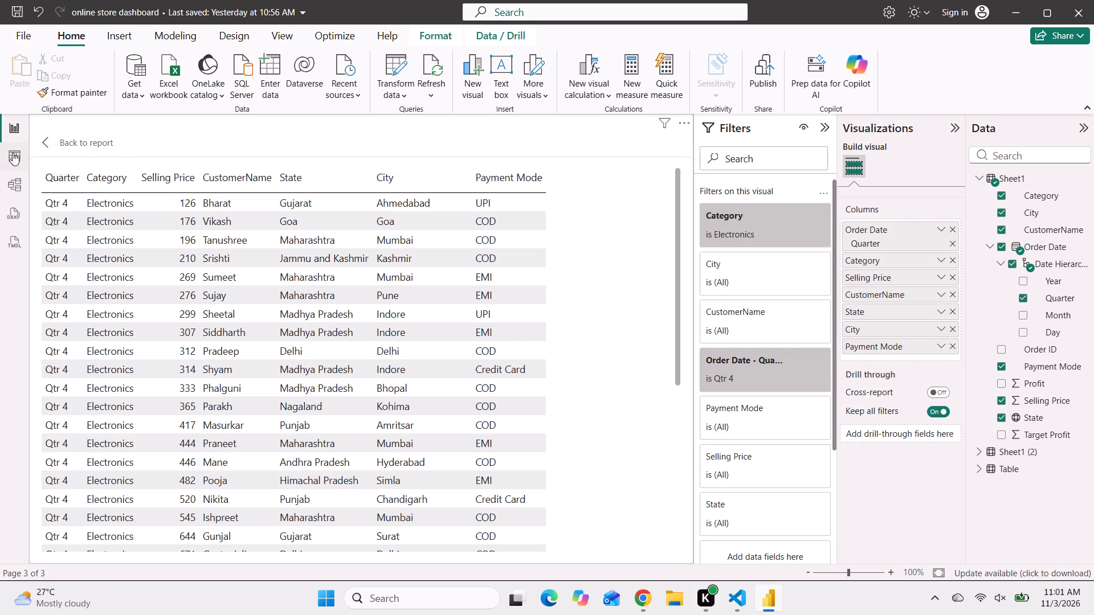
click(14, 183)
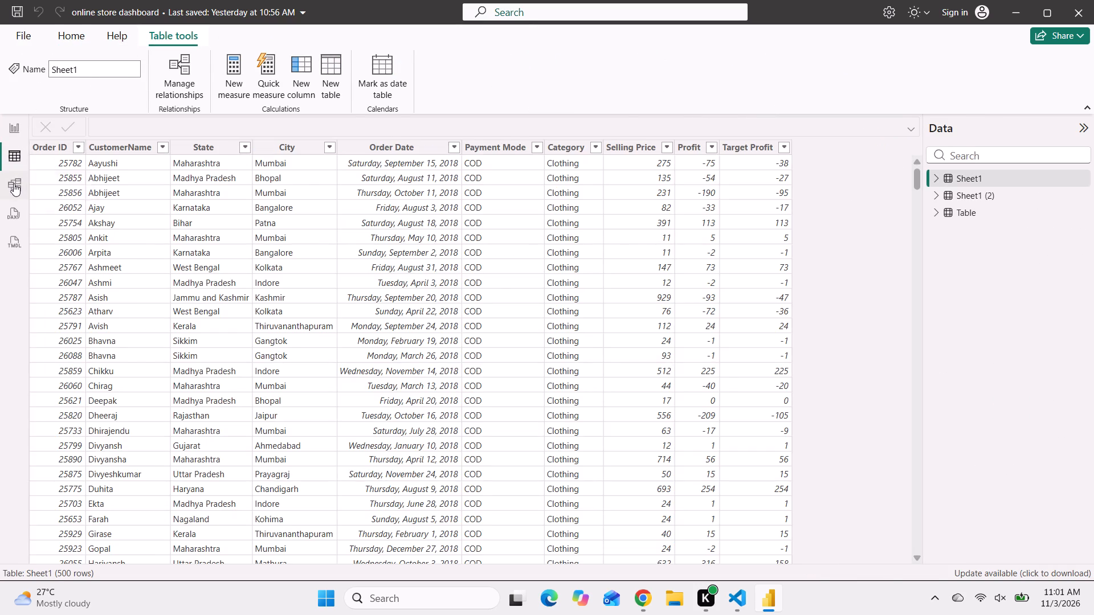
click(11, 125)
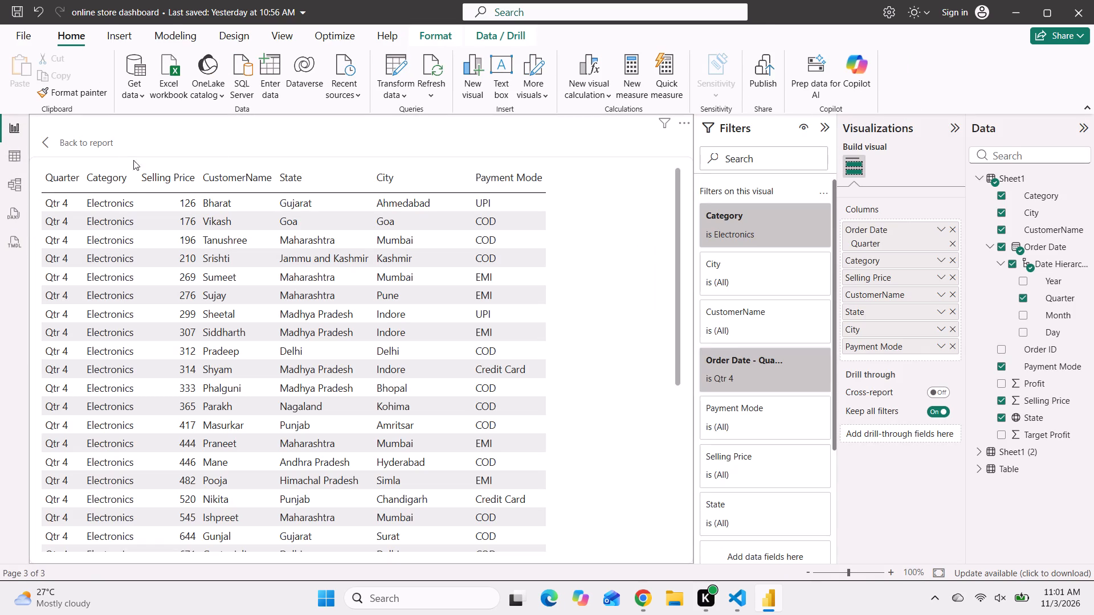
scroll(174, 315, right, 8)
scroll(628, 457, right, 4)
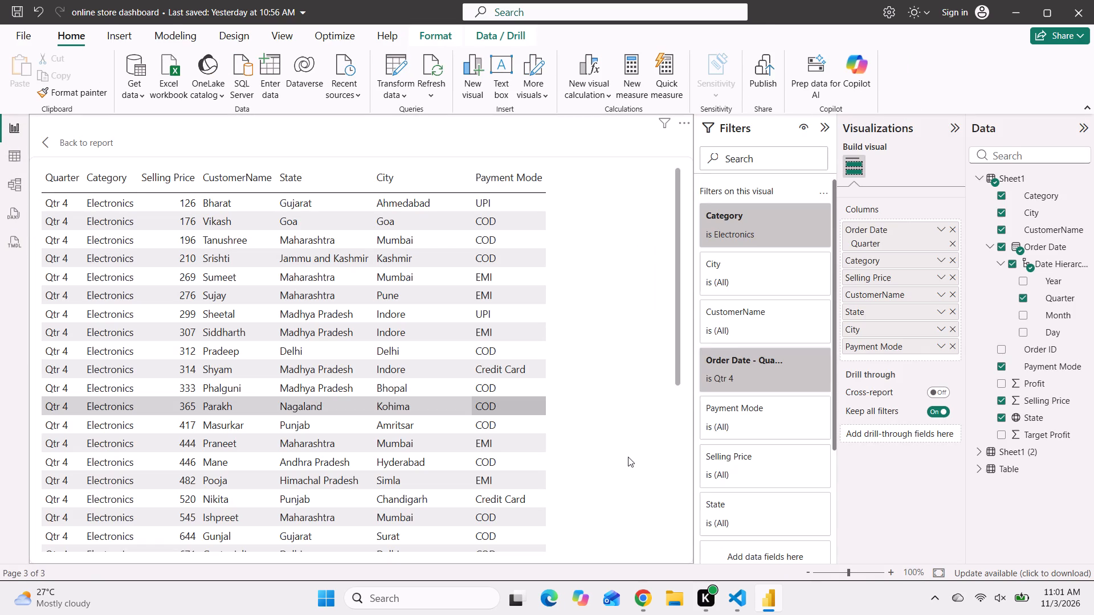
click(74, 141)
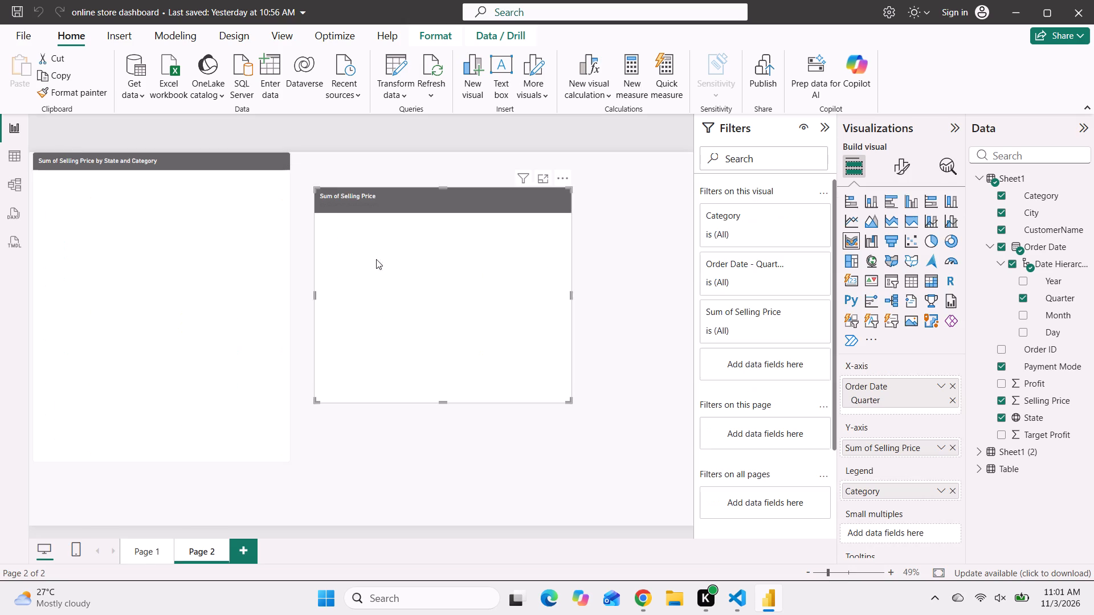
click(521, 311)
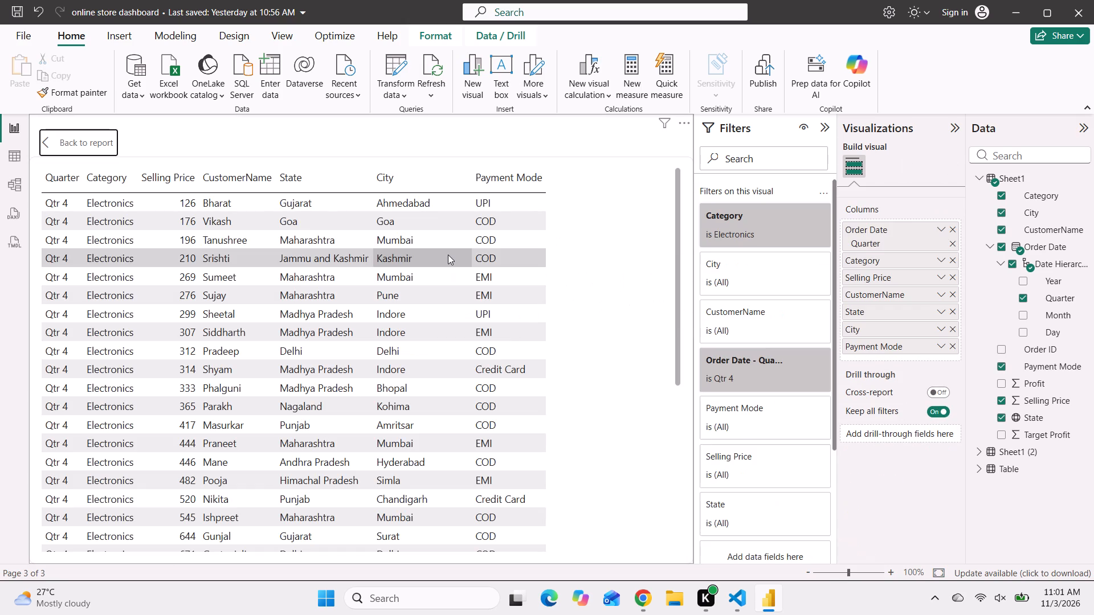
click(38, 134)
click(55, 140)
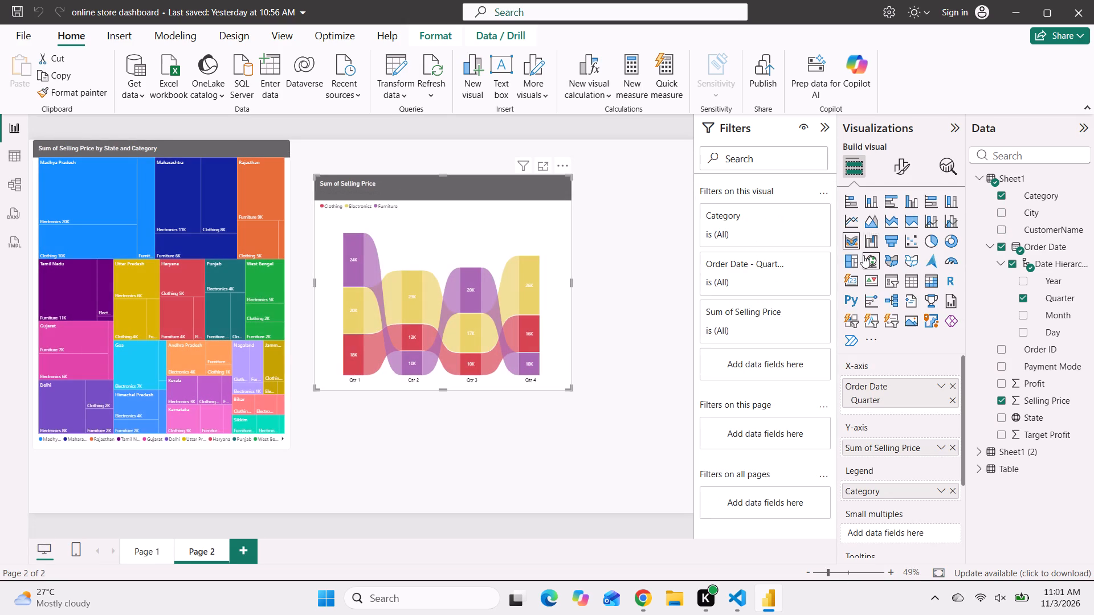
Show the ribbon chart's visual formatting options and save the online store dashboard report.
click(899, 172)
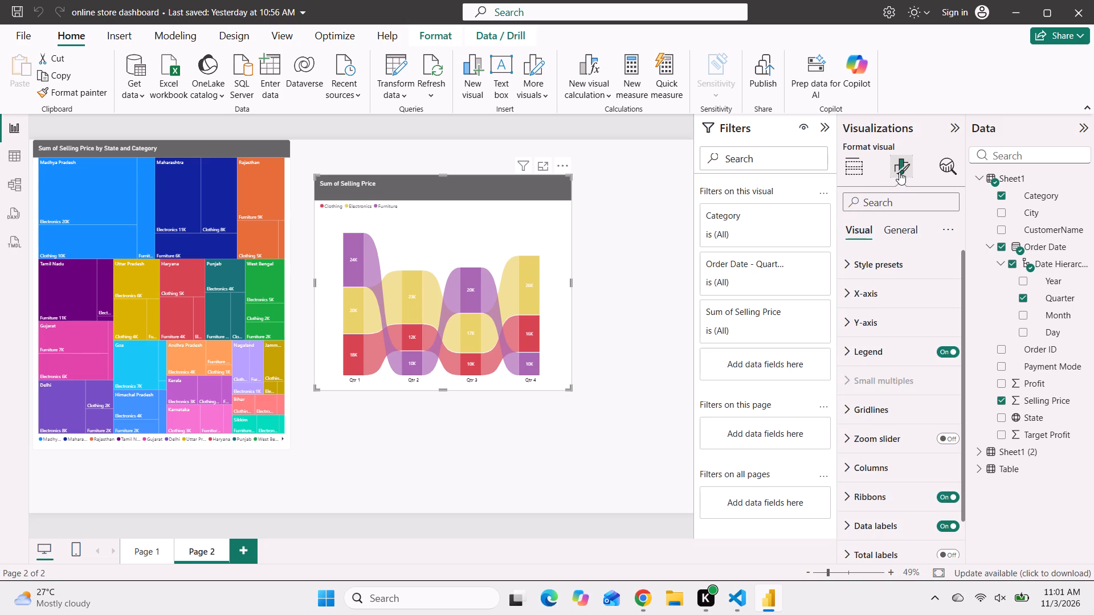
key(ctrl+s)
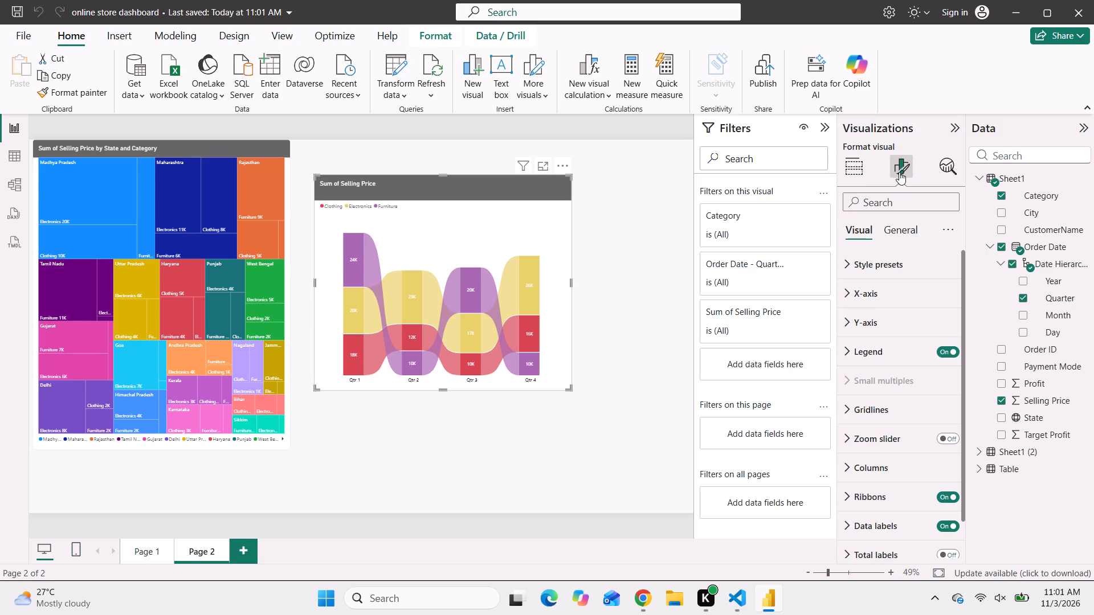
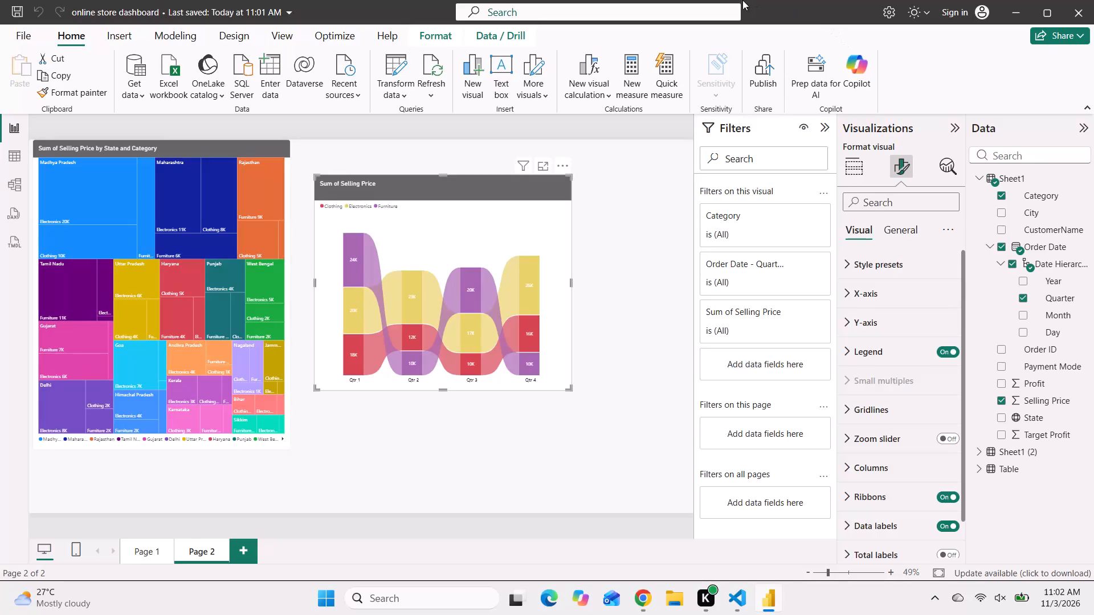
Shrink the ribbon chart and move it up beside the treemap near the top of Page 2.
click(505, 286)
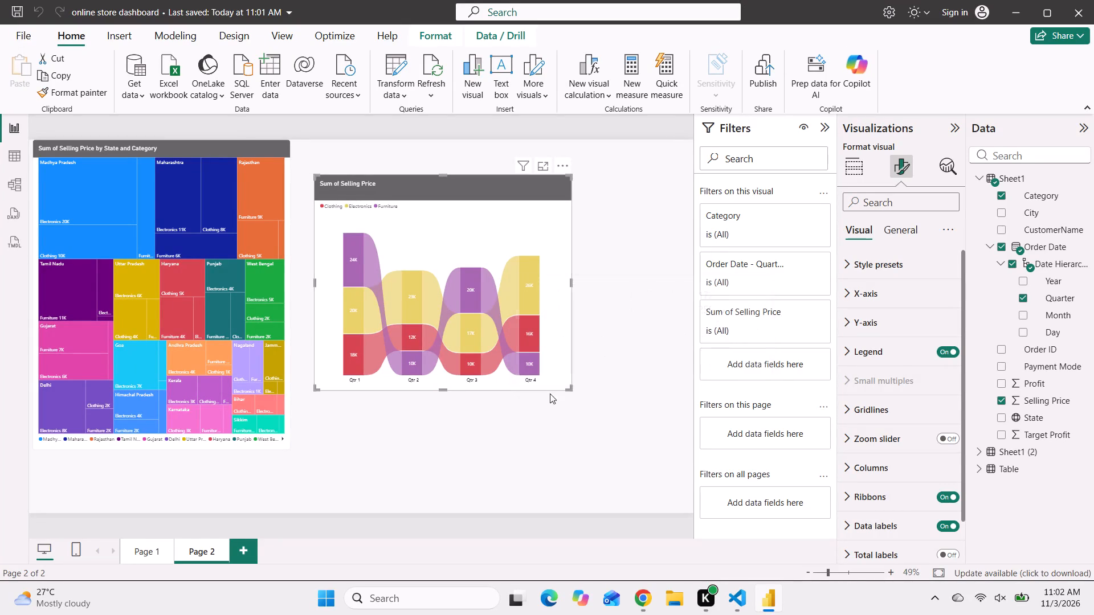
click(549, 404)
click(542, 358)
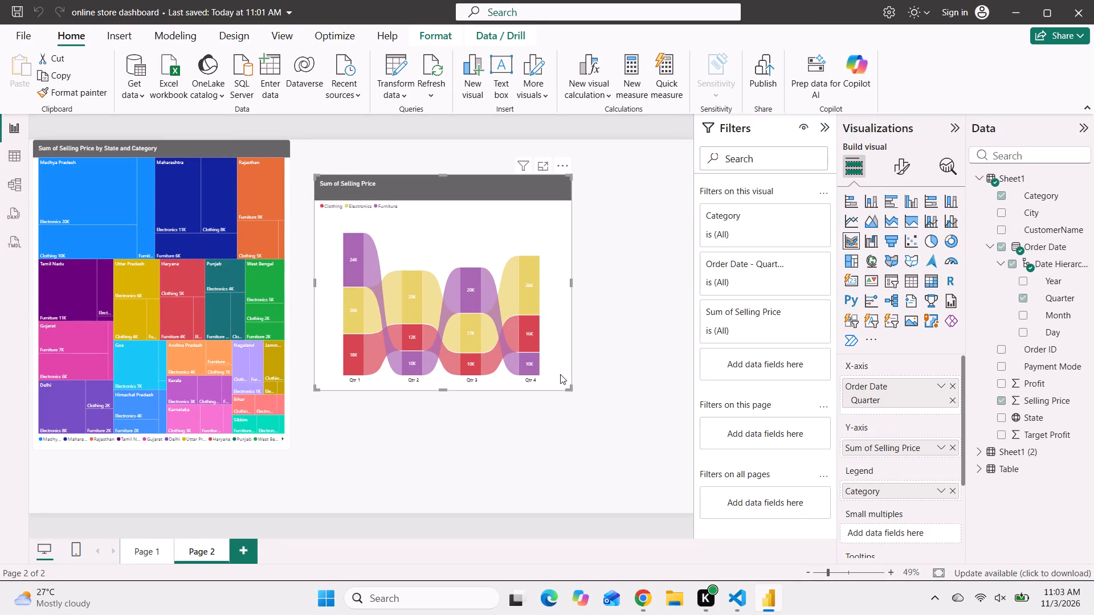
drag(569, 389, 502, 322)
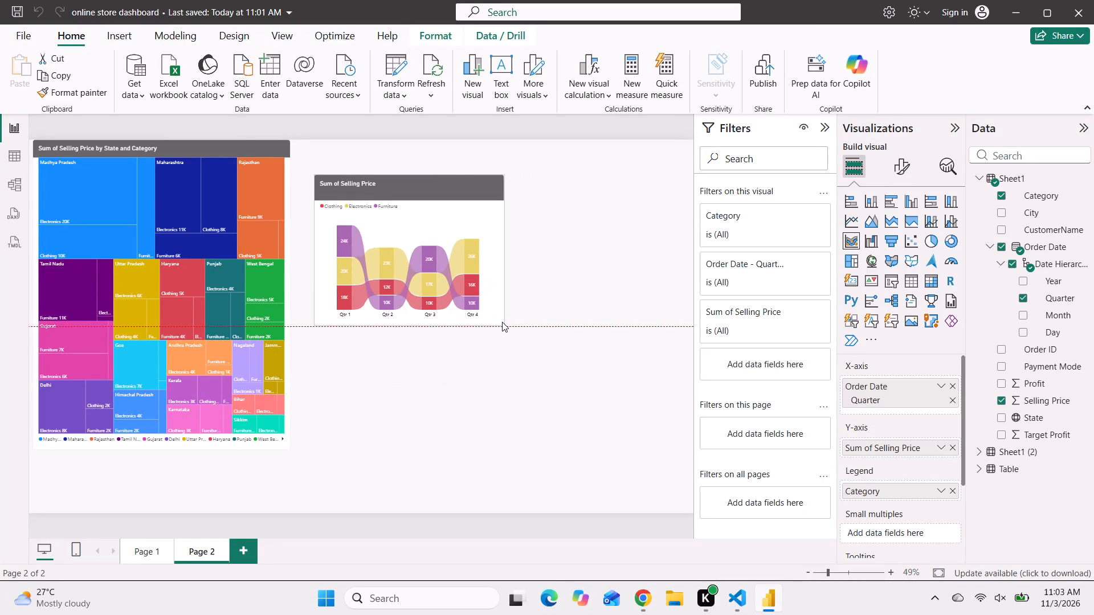
drag(502, 322, 506, 325)
drag(421, 259, 408, 229)
Turn off the subtitle in the ribbon chart's title settings and deselect the chart.
click(896, 165)
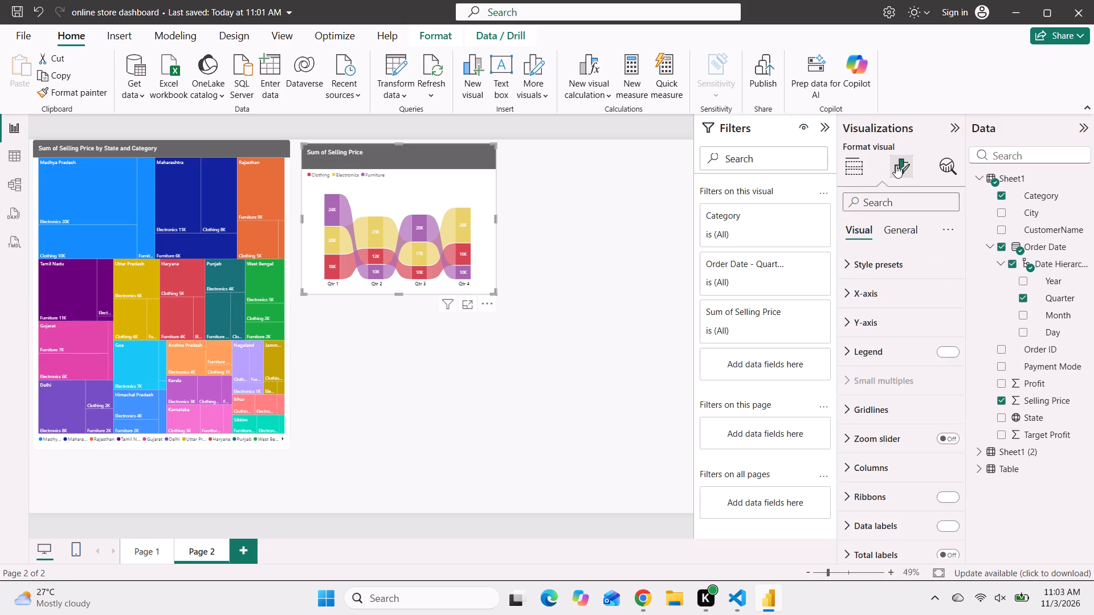
scroll(869, 431, down, 3)
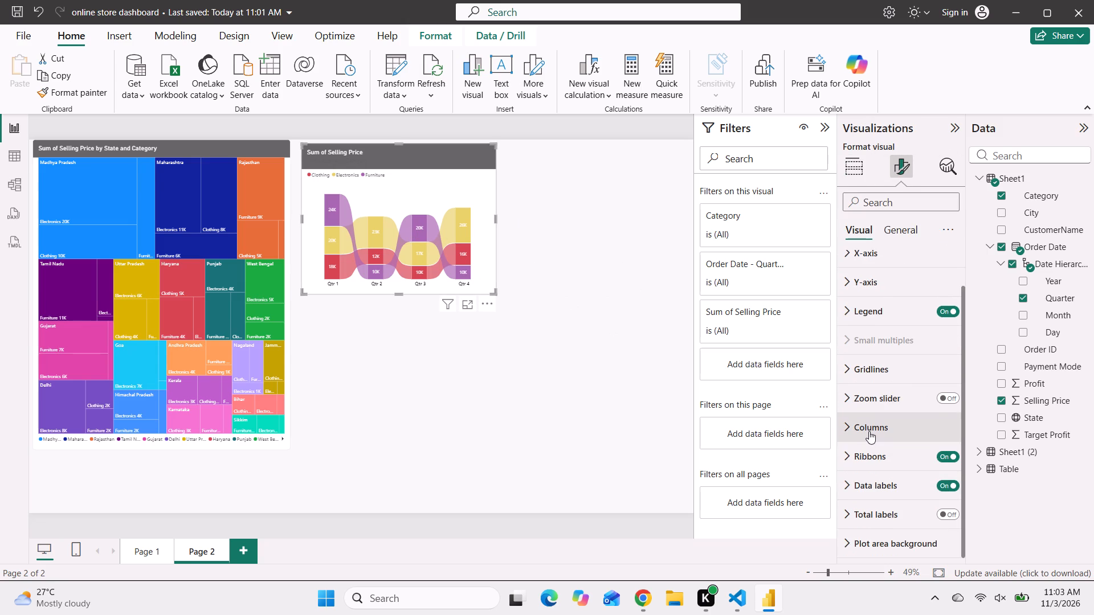
scroll(869, 431, down, 1)
click(900, 227)
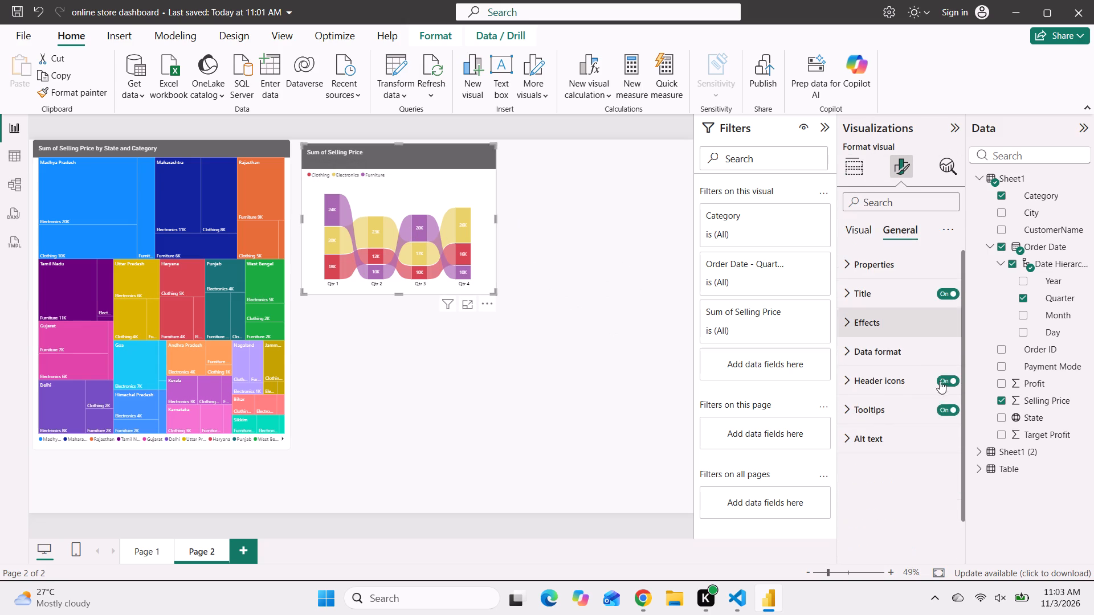
click(919, 307)
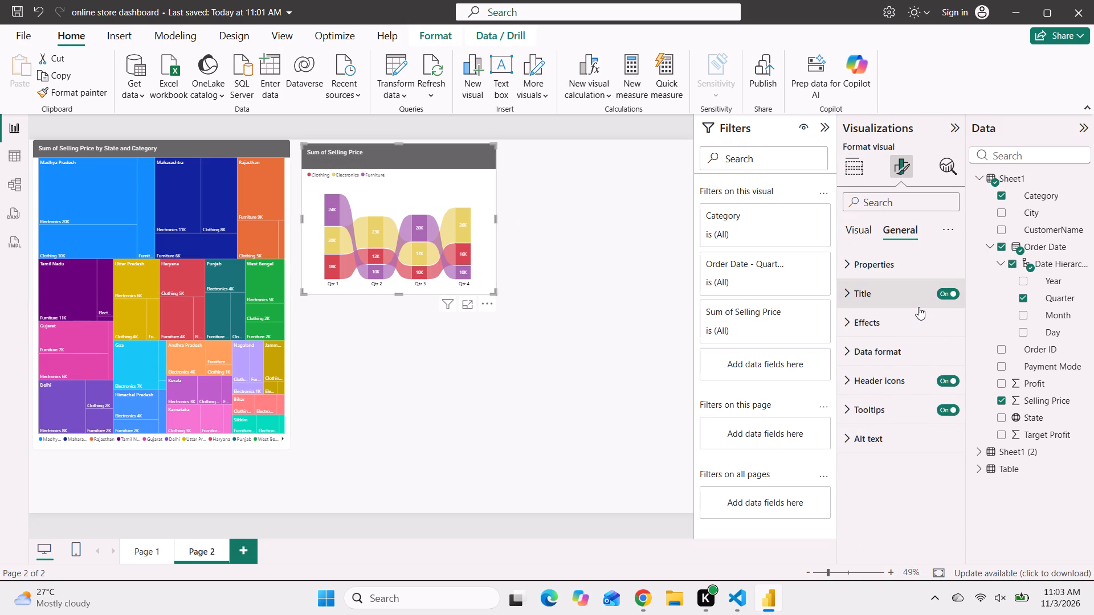
scroll(960, 482, down, 3)
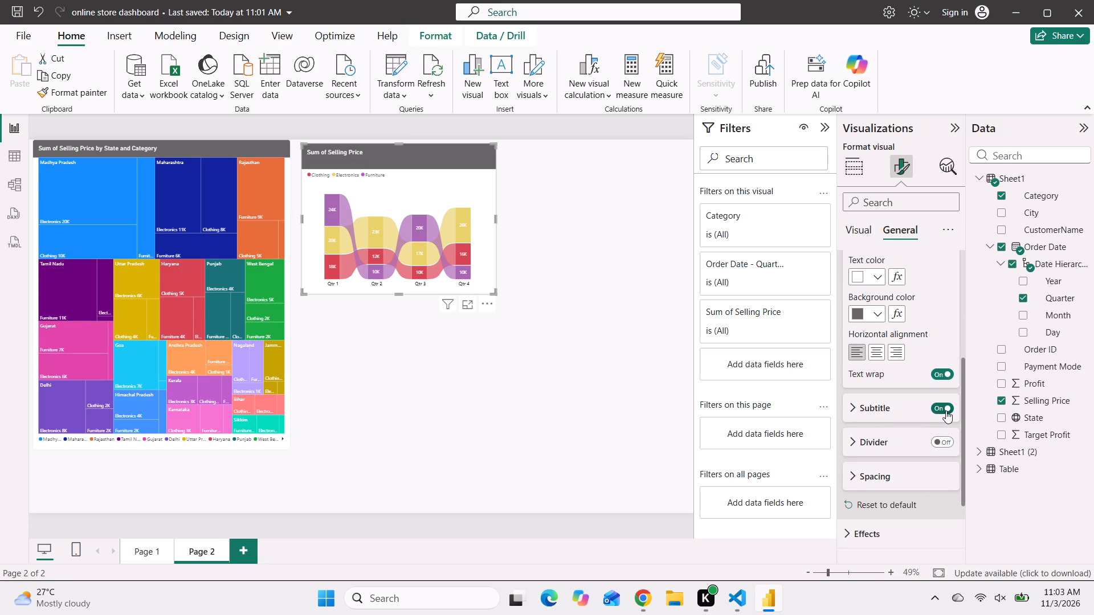
click(945, 411)
scroll(583, 362, down, 1)
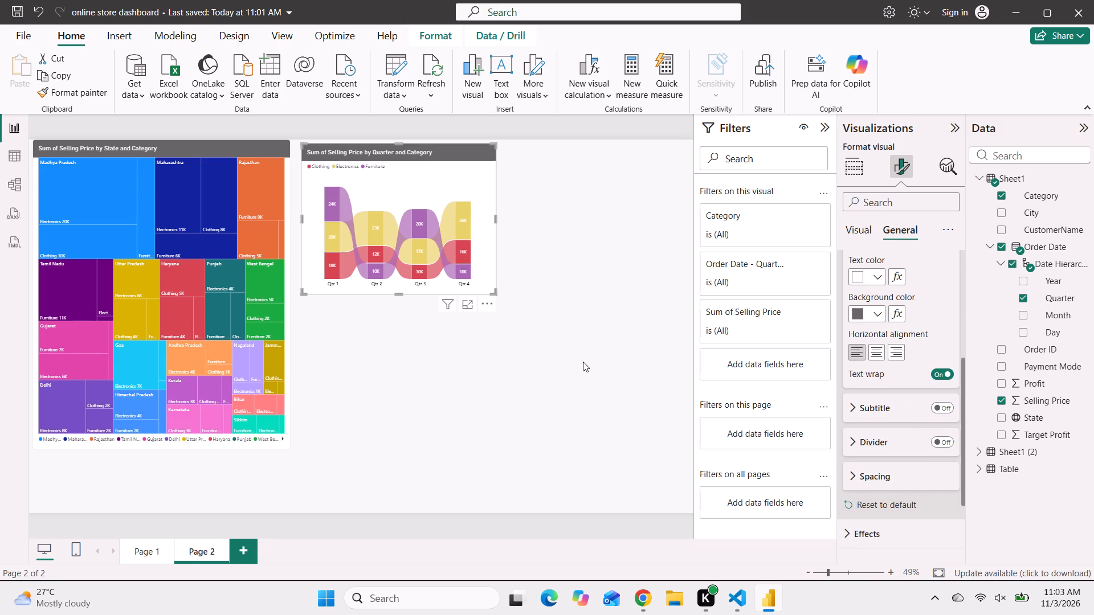
scroll(583, 362, down, 1)
click(583, 362)
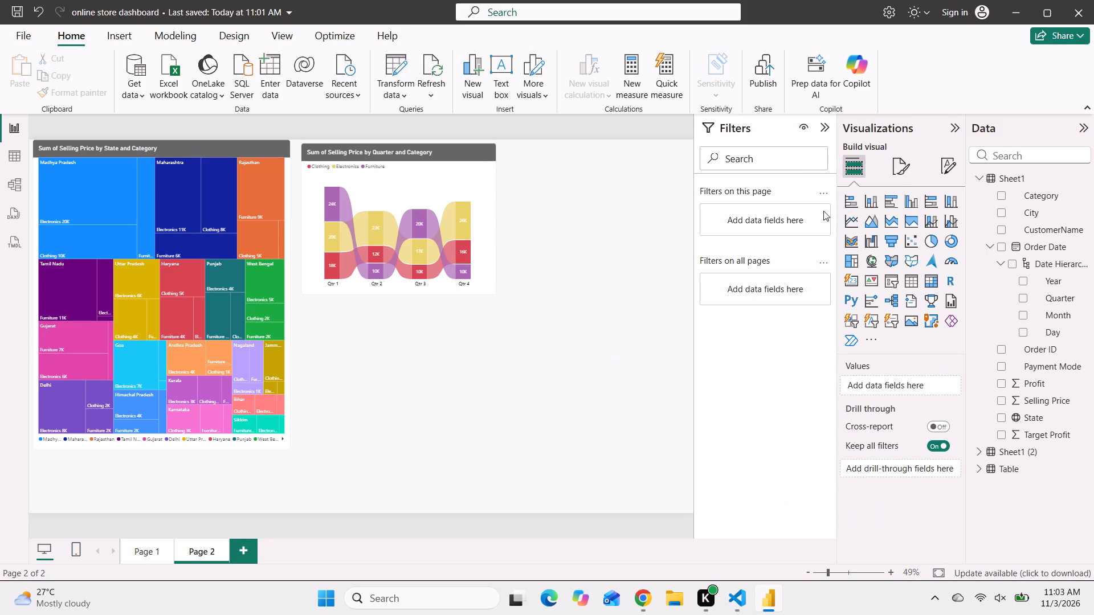
Add a card visual to Page 2, make it narrower and taller, and place it beside the ribbon chart.
click(847, 277)
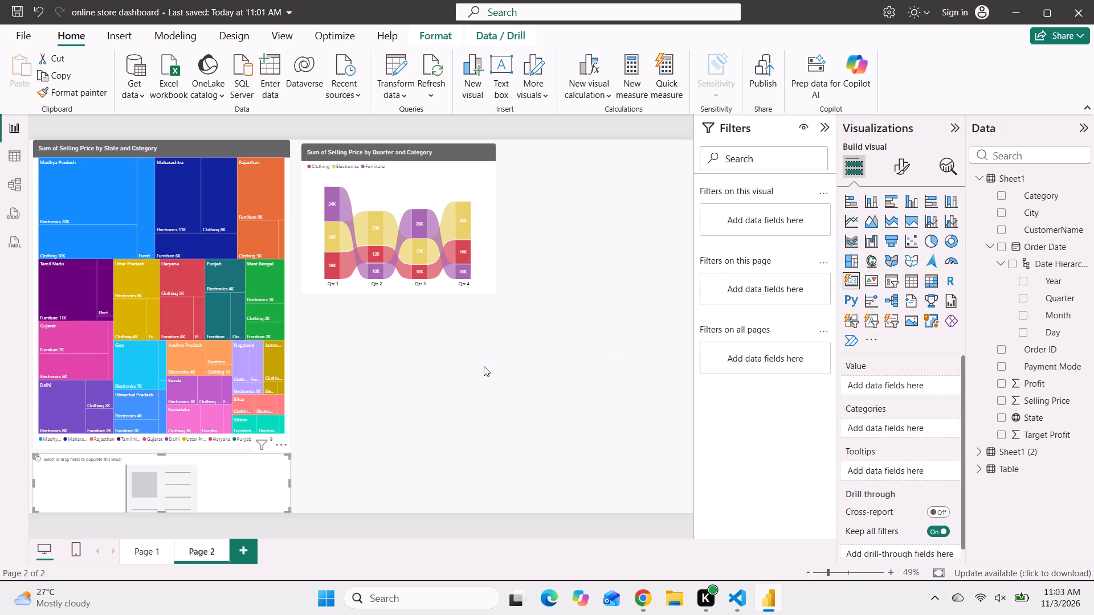
drag(236, 469, 518, 337)
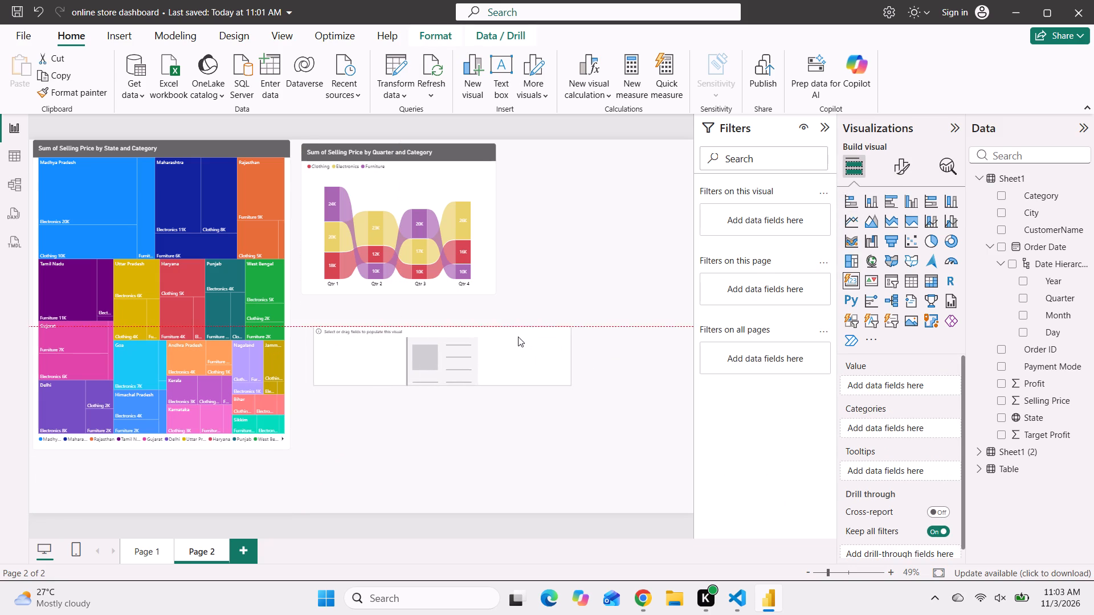
drag(518, 337, 504, 330)
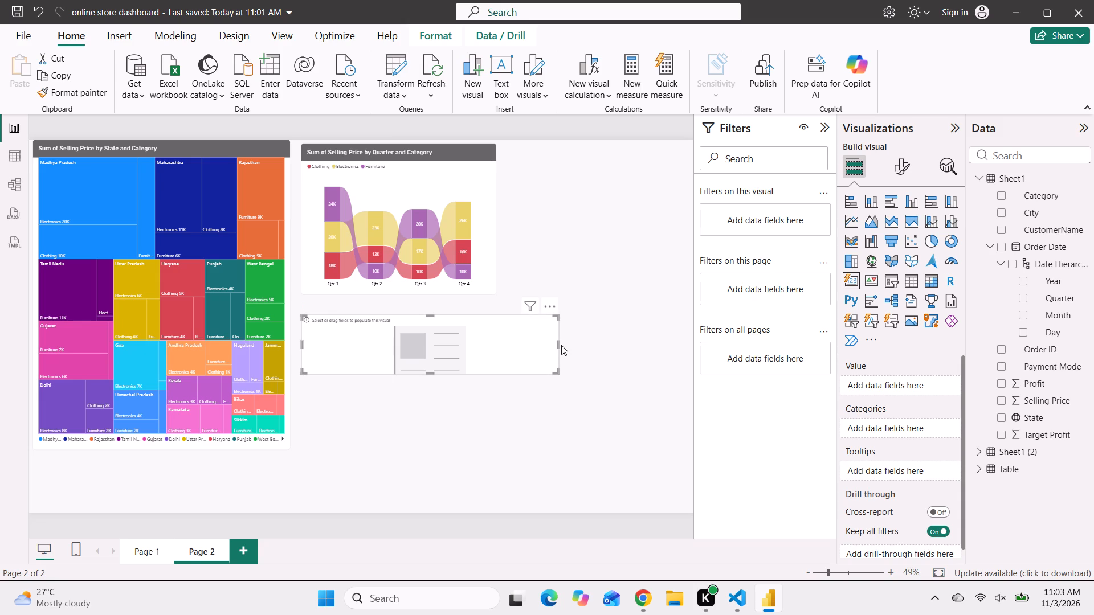
drag(558, 346, 435, 353)
drag(369, 374, 414, 439)
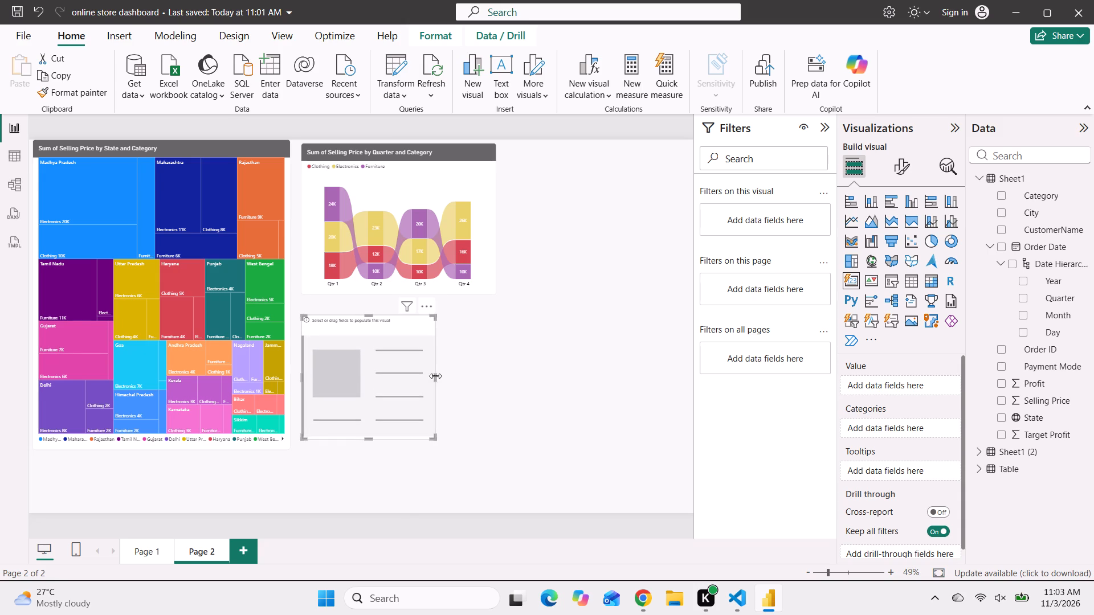
drag(436, 377, 470, 373)
click(389, 362)
drag(435, 379, 472, 374)
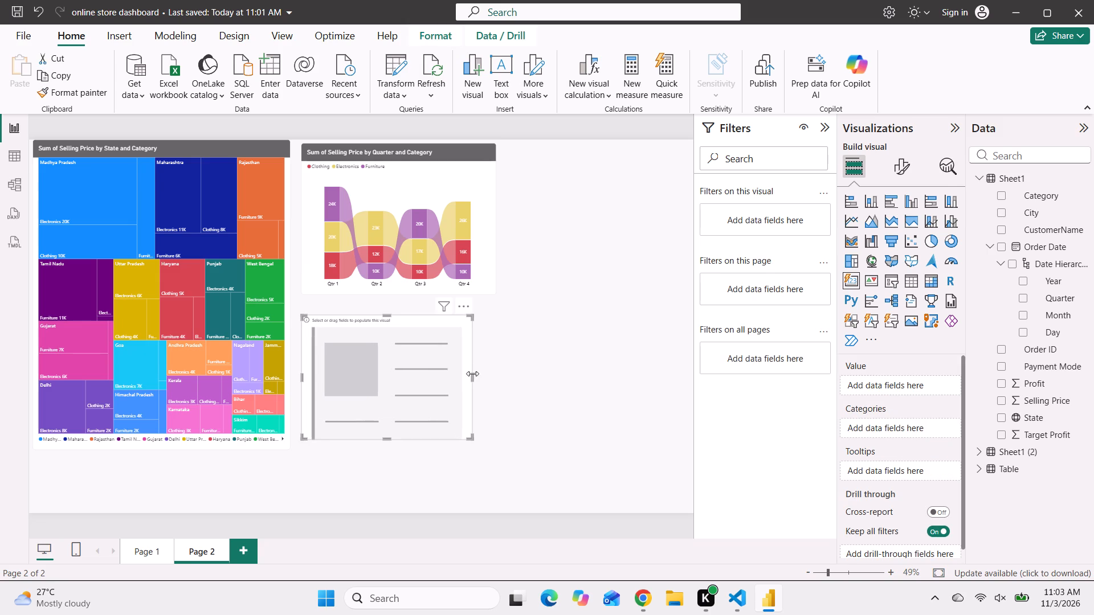
drag(402, 365, 608, 207)
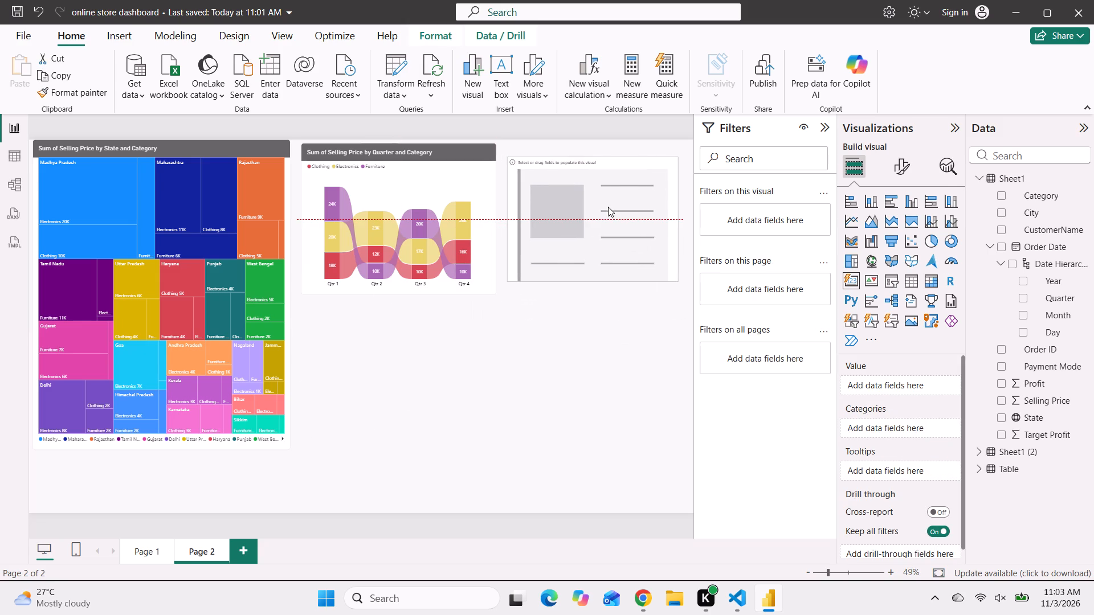
drag(608, 207, 610, 209)
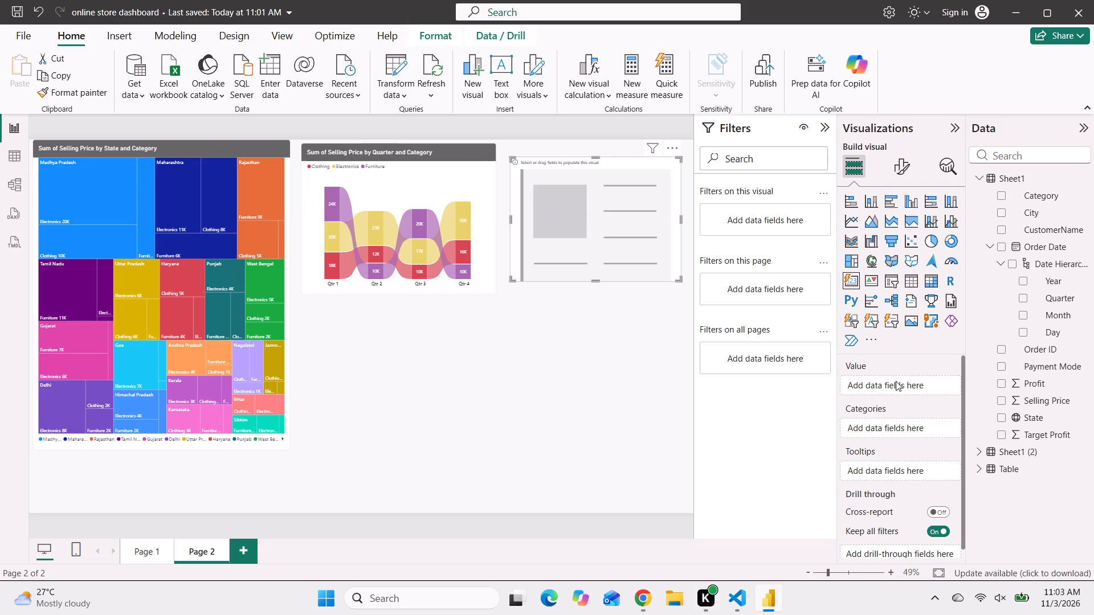
Add Selling Price, Profit and Target Profit from Sheet1 as the card visual's values.
drag(1032, 397, 909, 388)
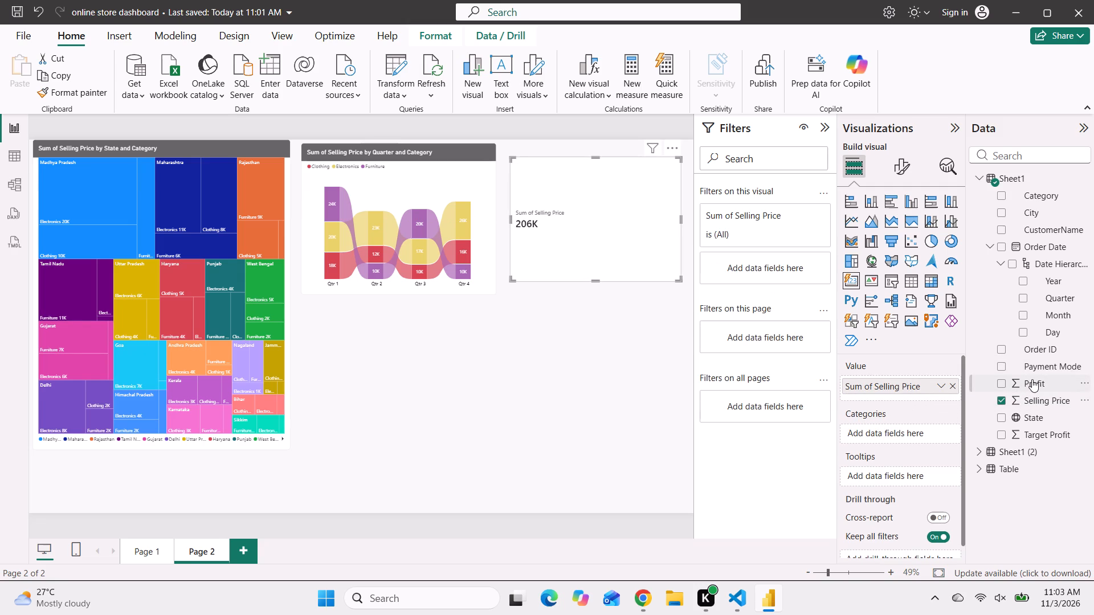
drag(1032, 379, 930, 396)
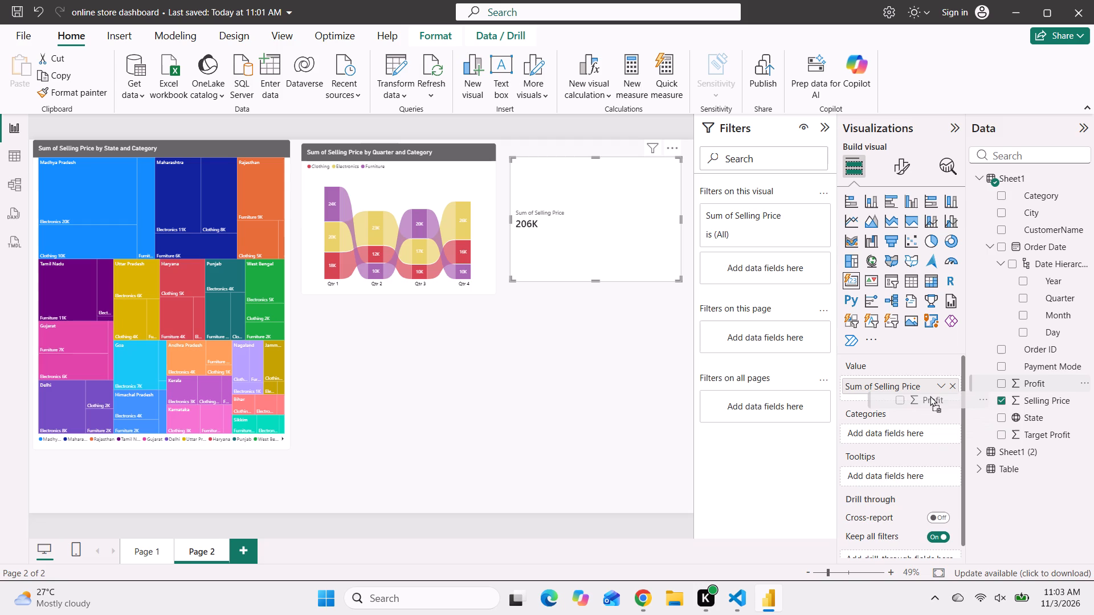
drag(930, 396, 924, 395)
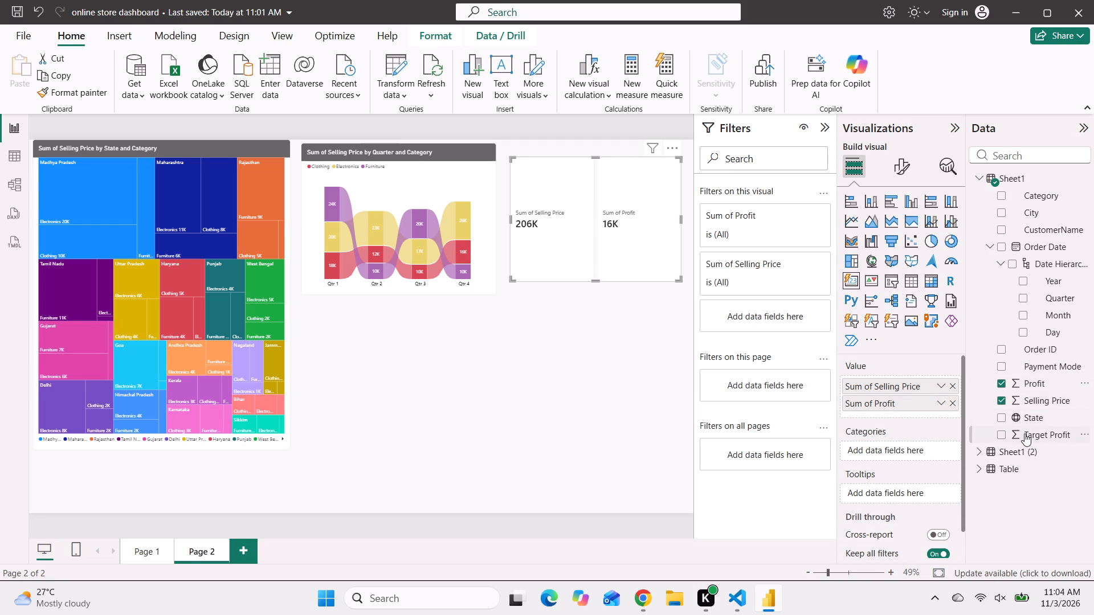
drag(1024, 433, 907, 417)
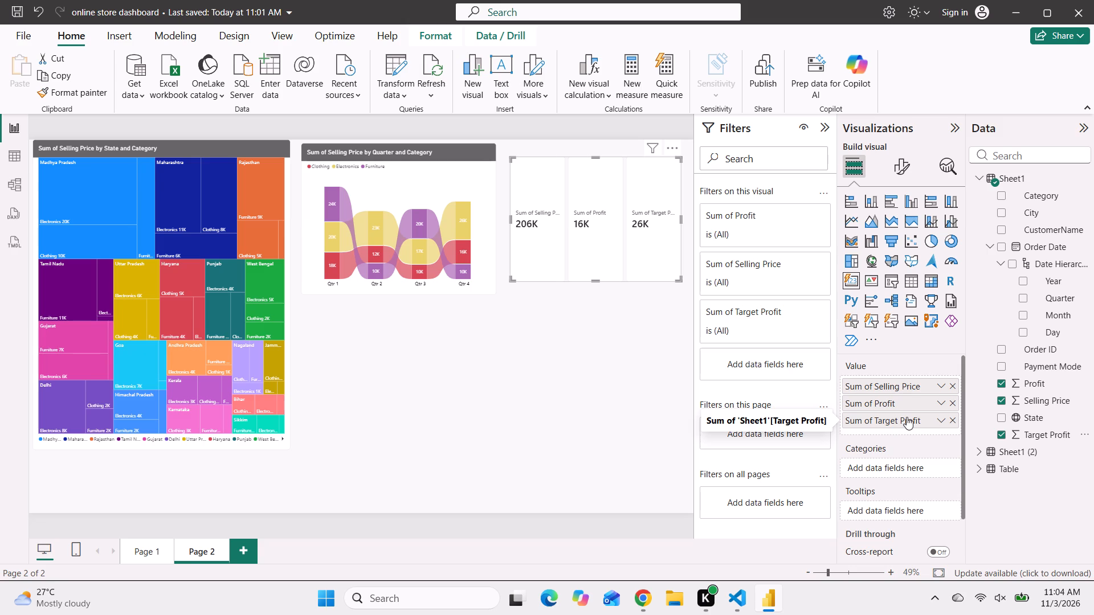
Set the card visual's multi-card layout to Table style with Vertical arrangement.
click(900, 169)
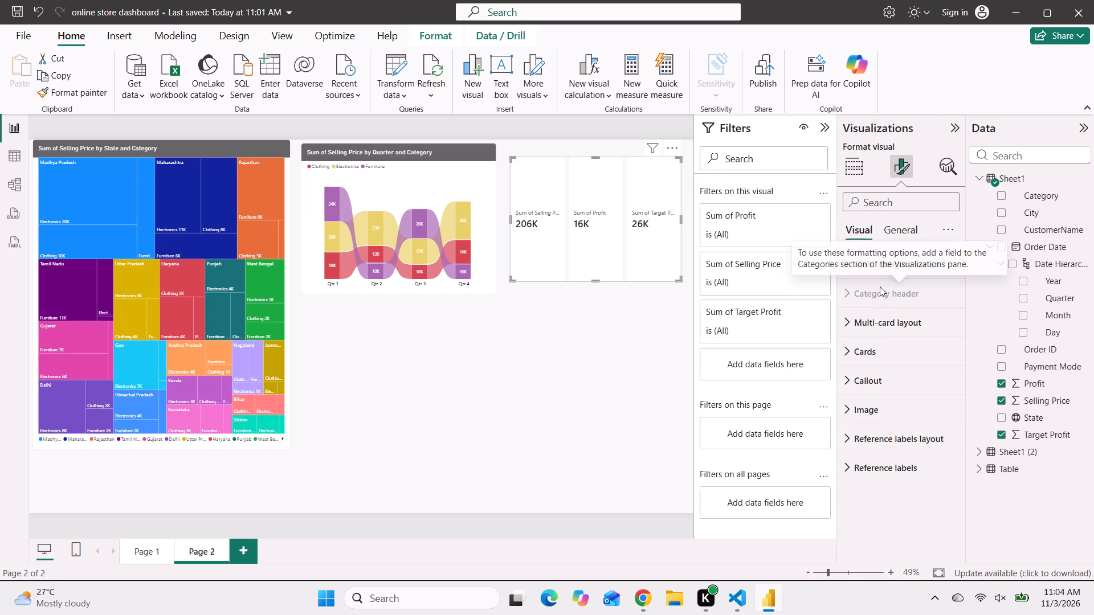
click(898, 323)
scroll(898, 323, down, 2)
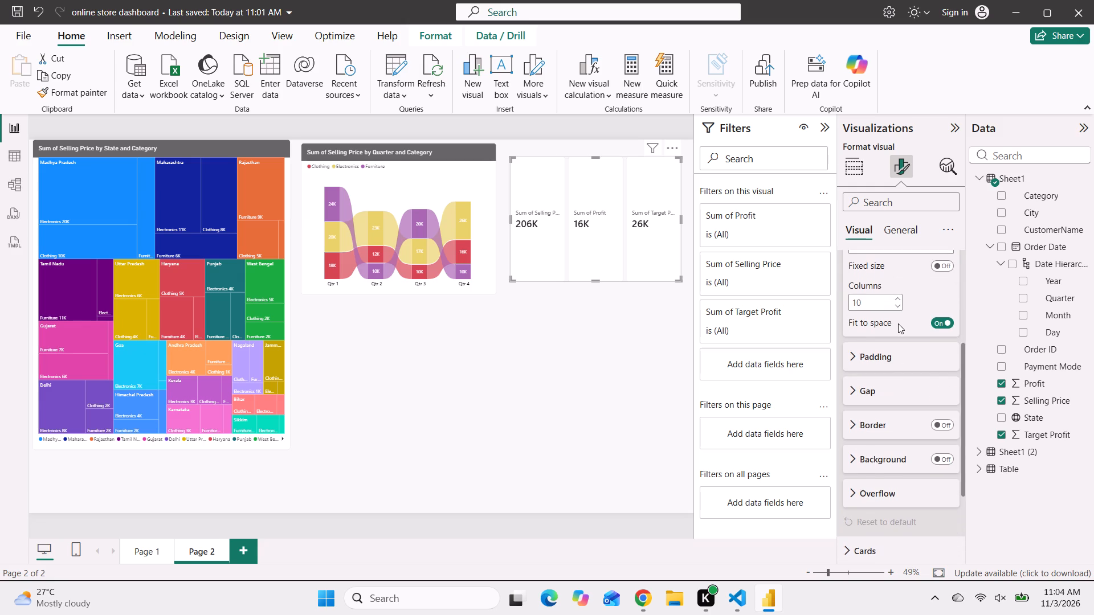
scroll(898, 323, up, 1)
click(902, 341)
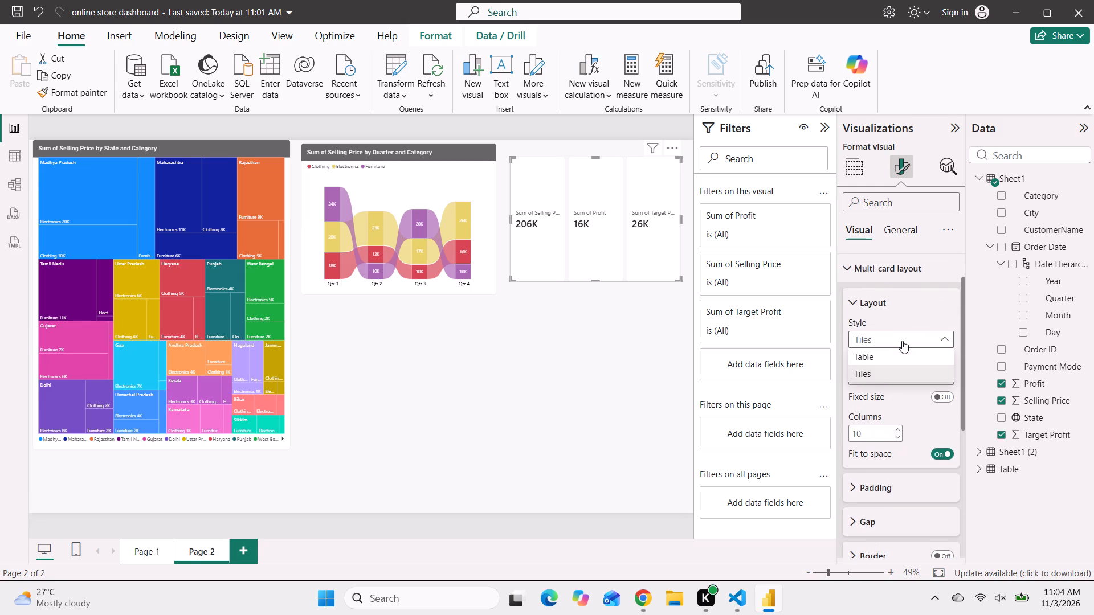
click(889, 356)
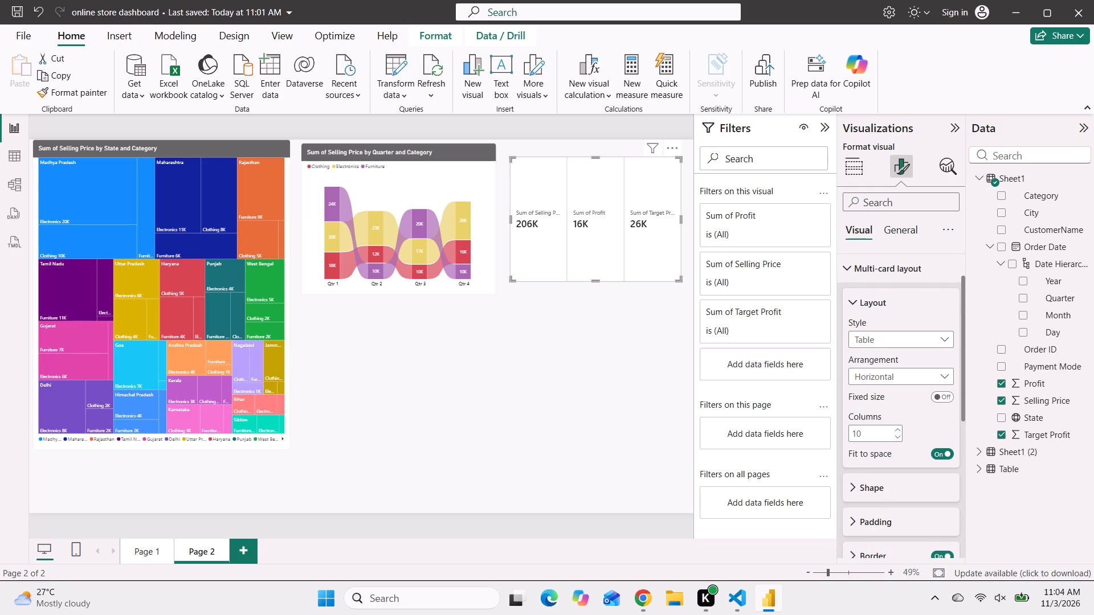
click(884, 378)
click(885, 408)
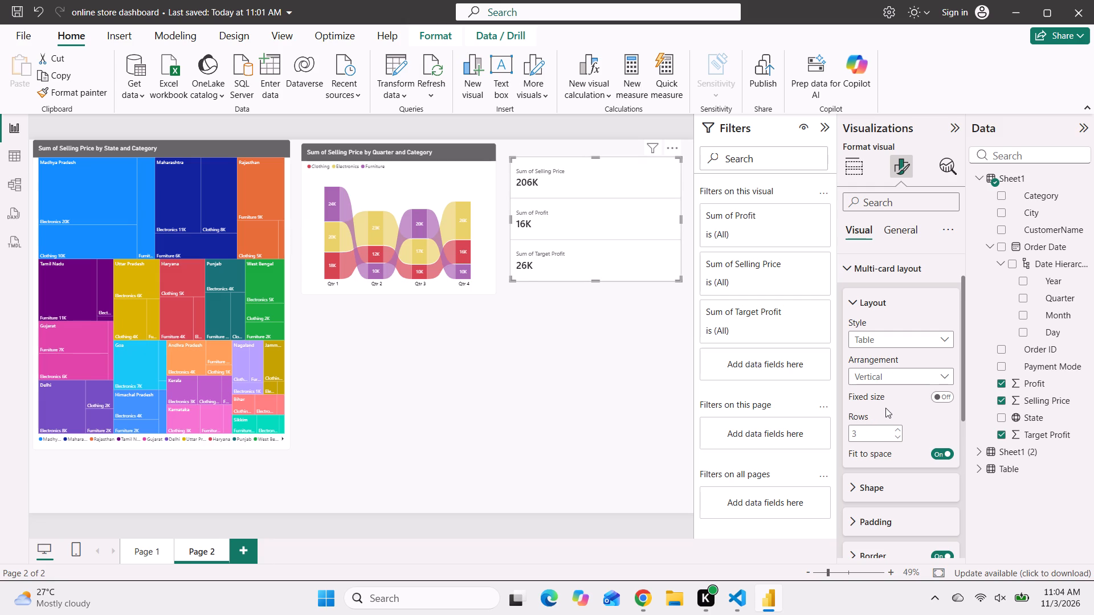
scroll(885, 408, down, 1)
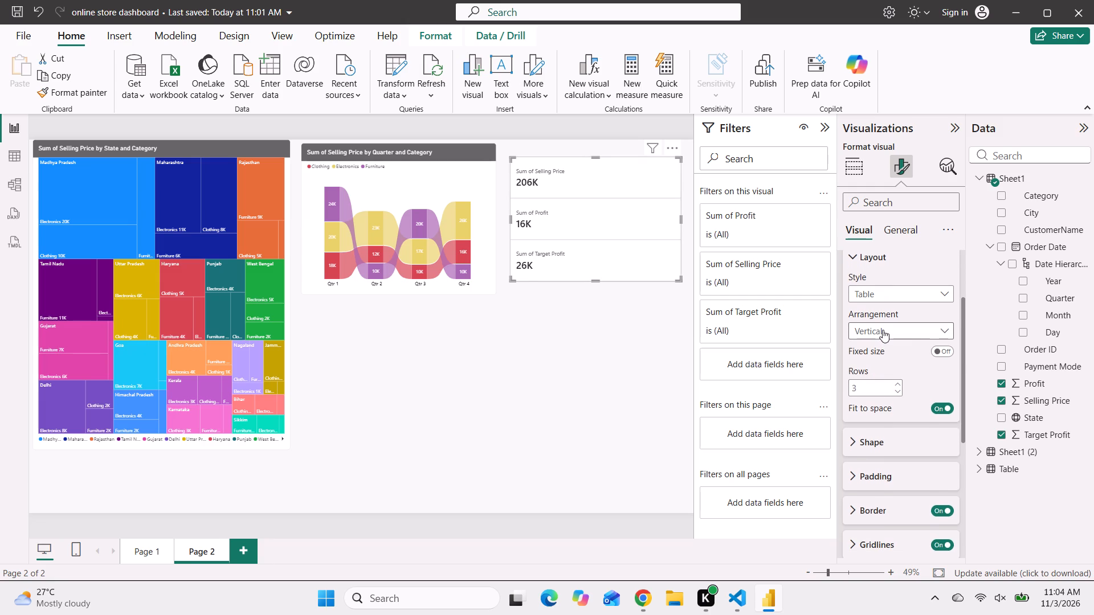
scroll(883, 330, down, 1)
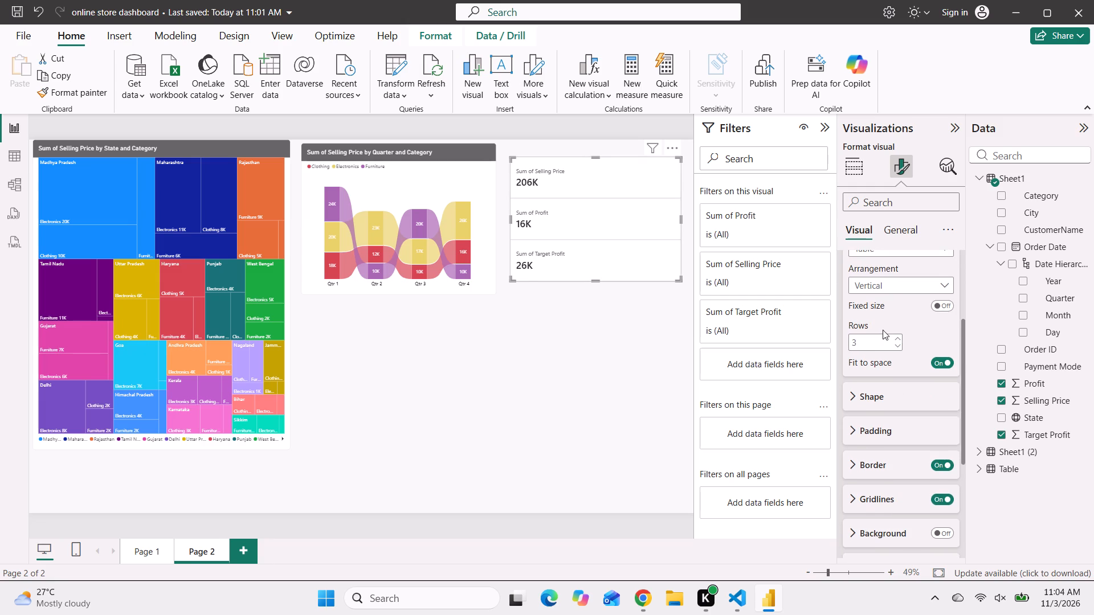
scroll(883, 330, down, 2)
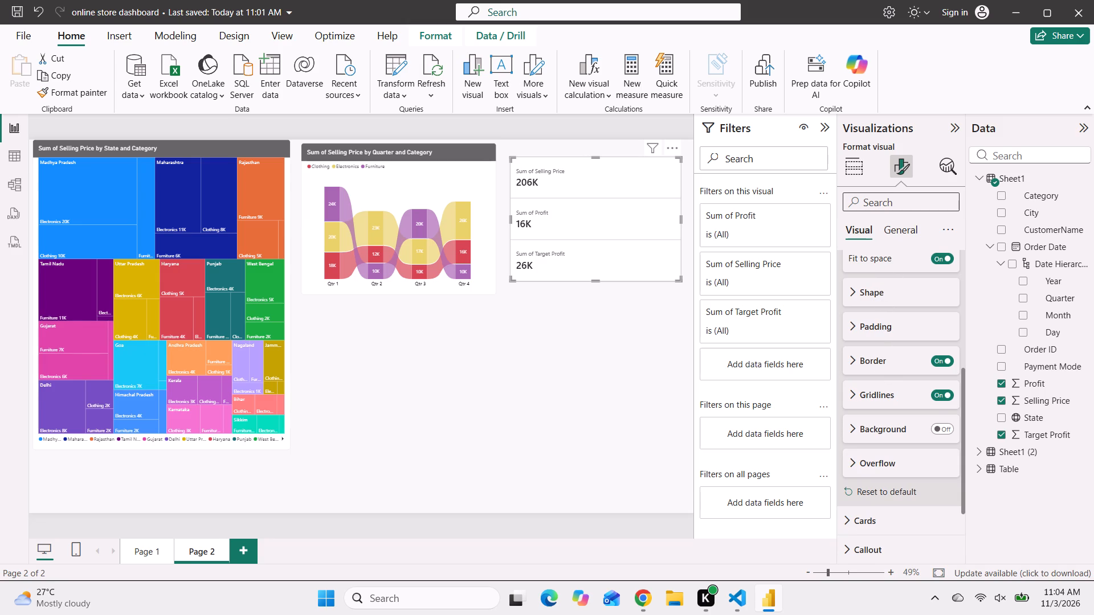
Turn on the card visual's title and set its horizontal alignment to Center.
click(899, 237)
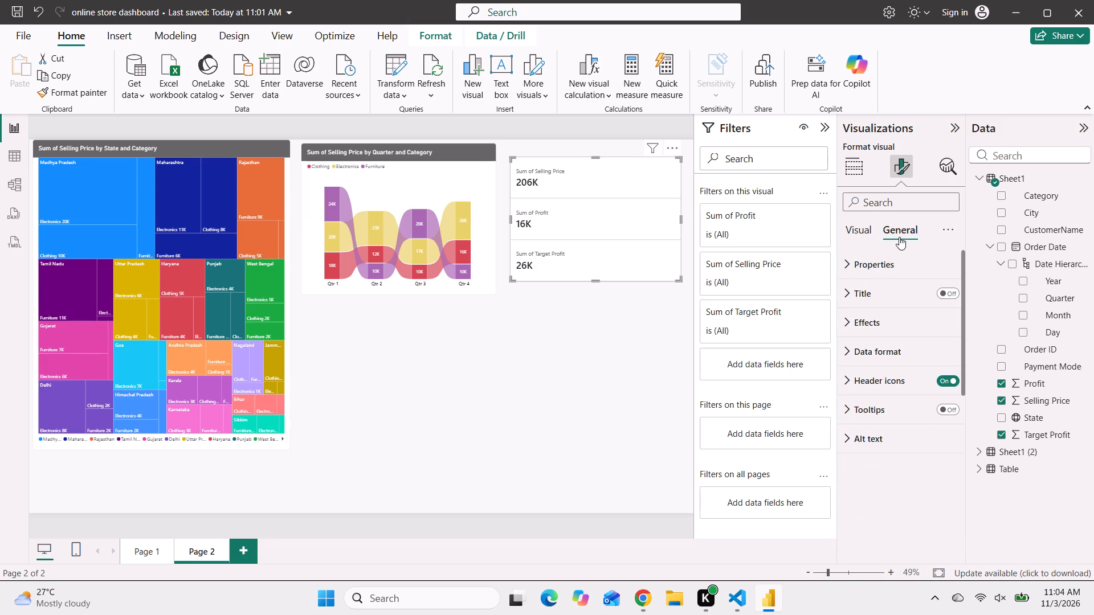
click(875, 300)
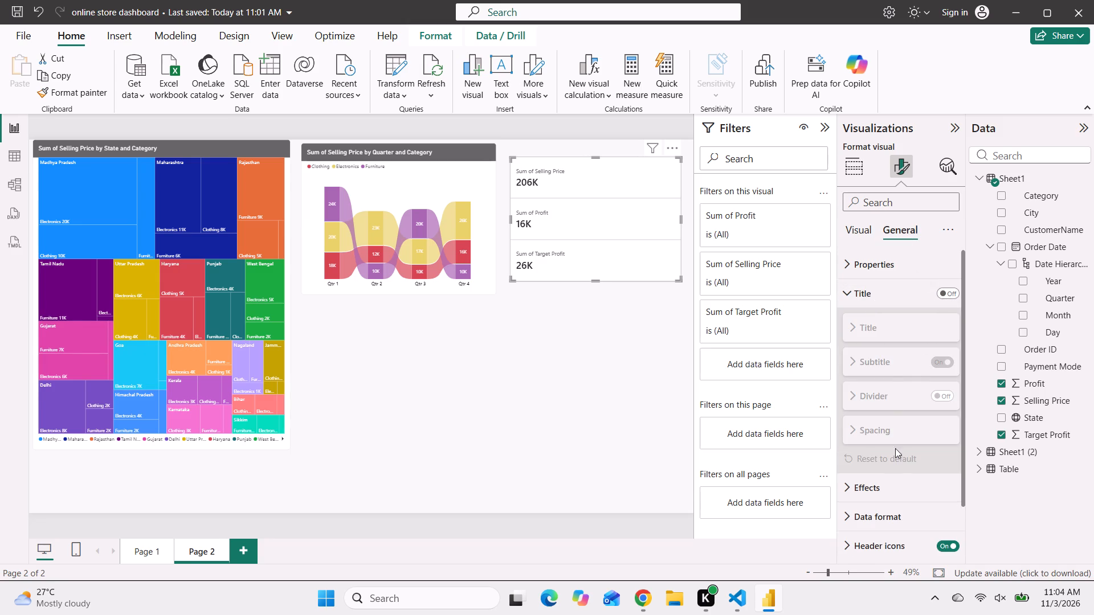
click(945, 293)
scroll(864, 517, down, 1)
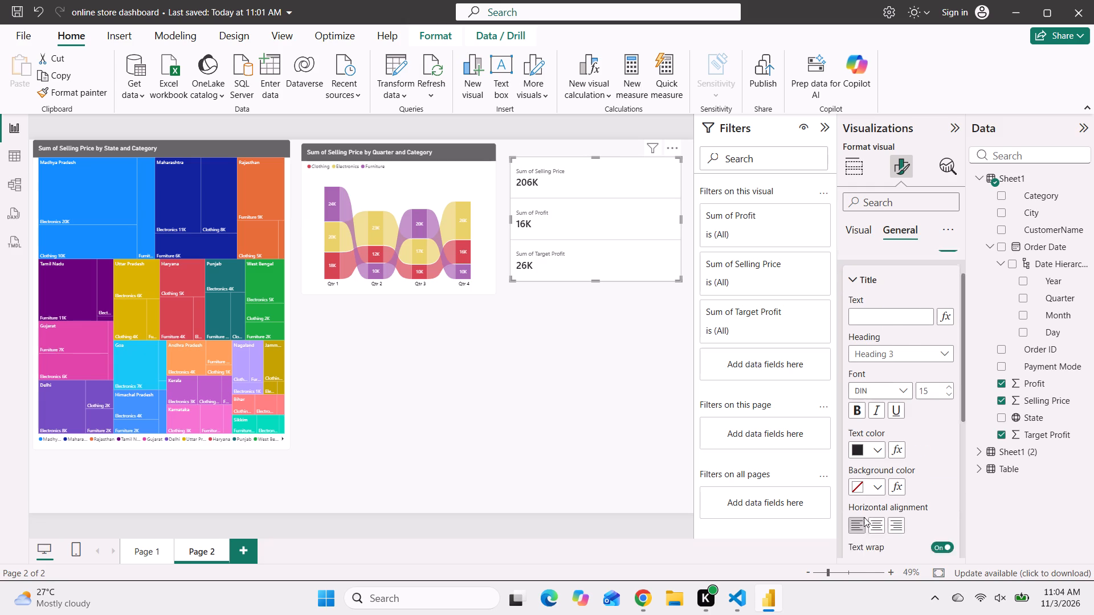
scroll(864, 517, down, 1)
click(877, 428)
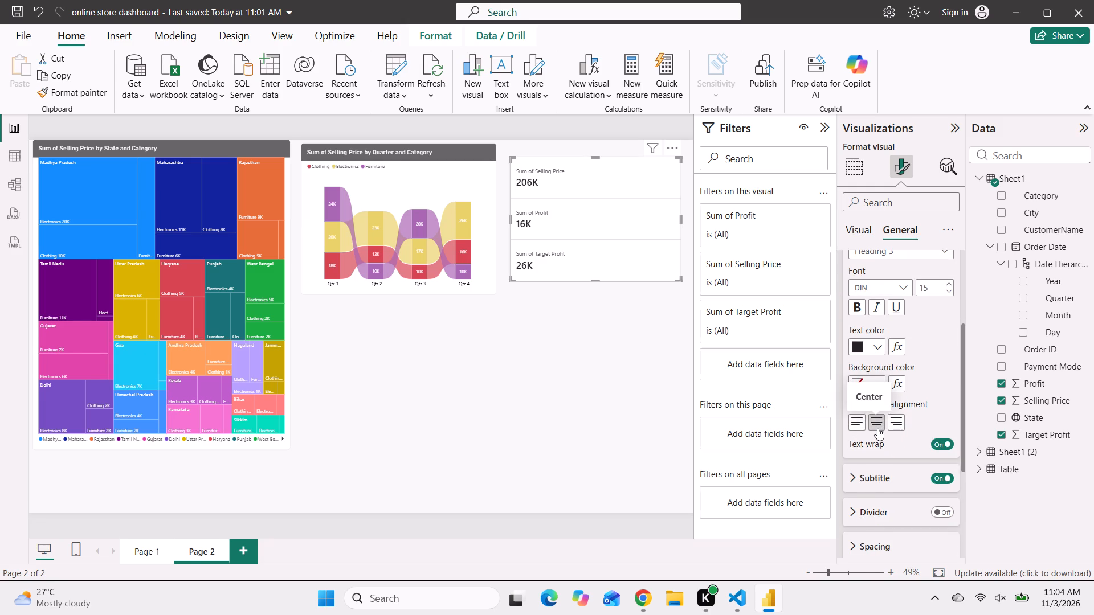
Try fewer rows in the card visual's multi-card layout, down to 1, and set the row count to 5.
scroll(877, 428, up, 6)
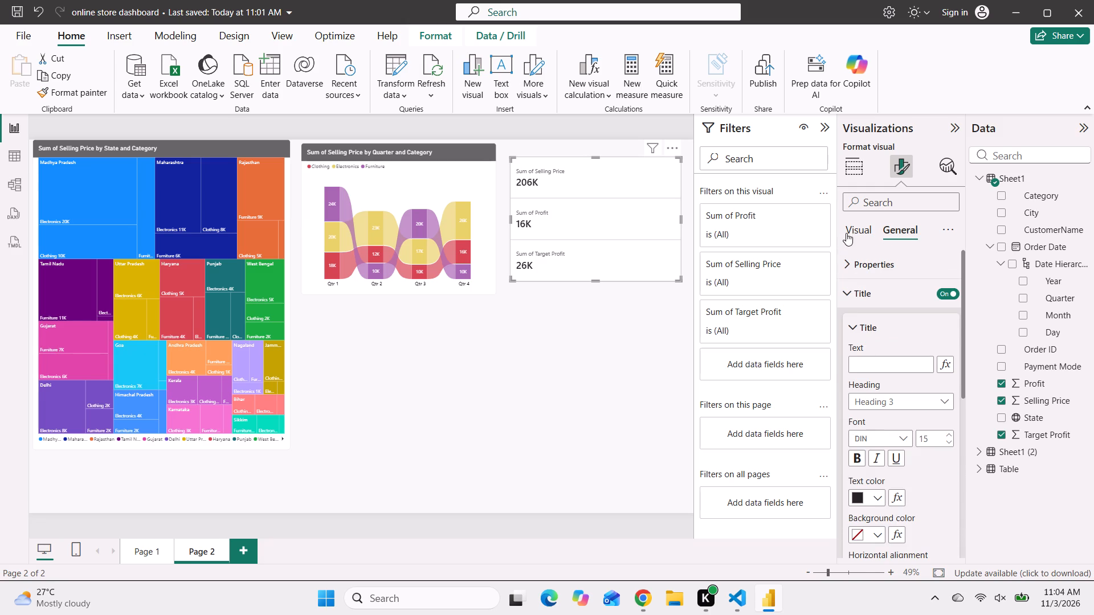
click(851, 227)
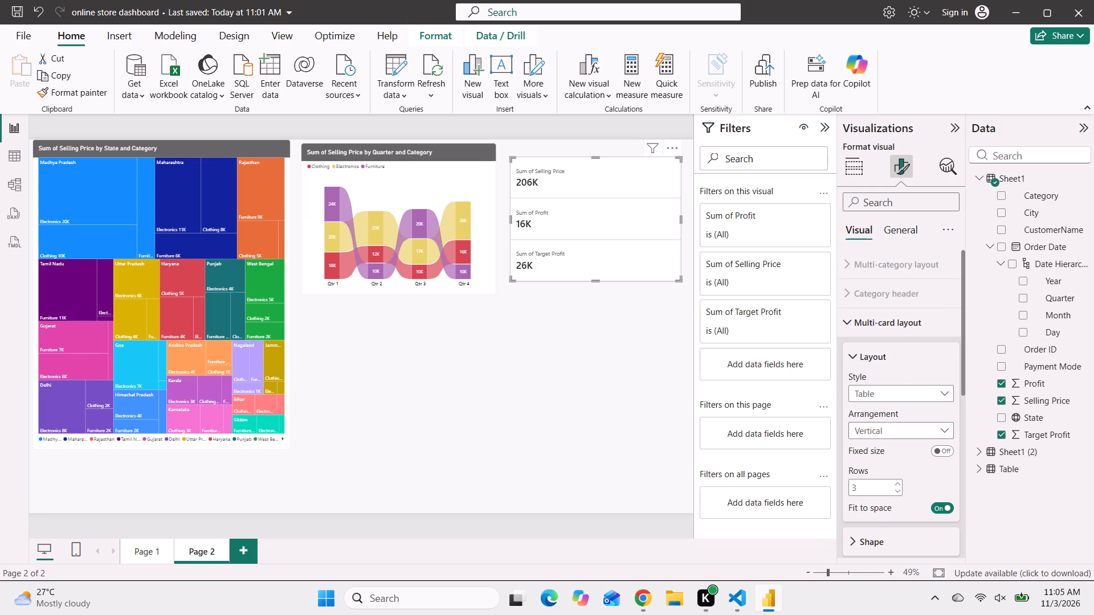
scroll(877, 445, down, 2)
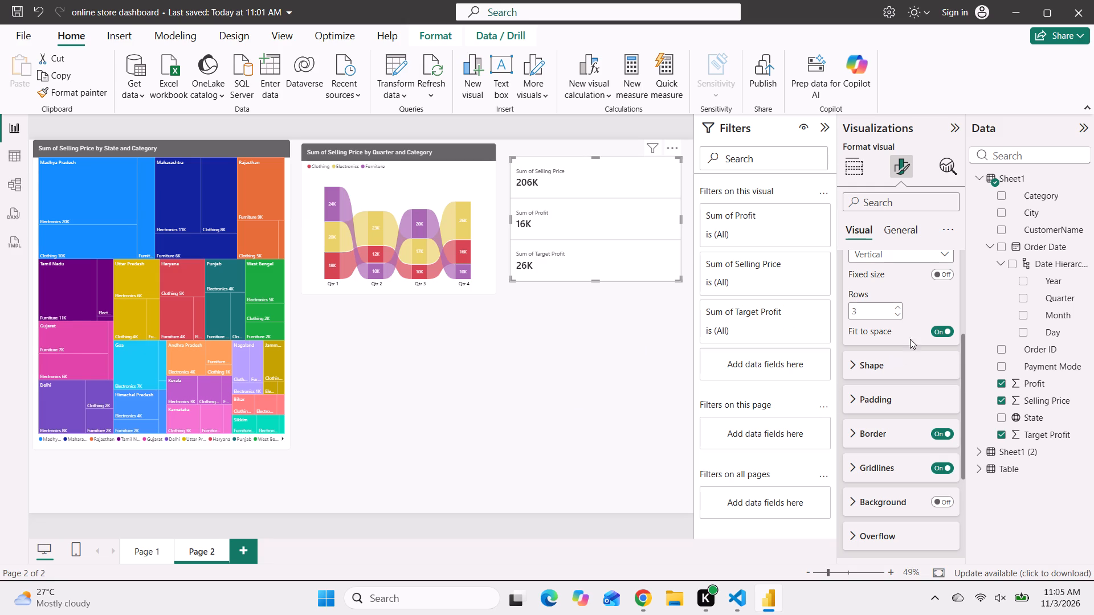
click(896, 315)
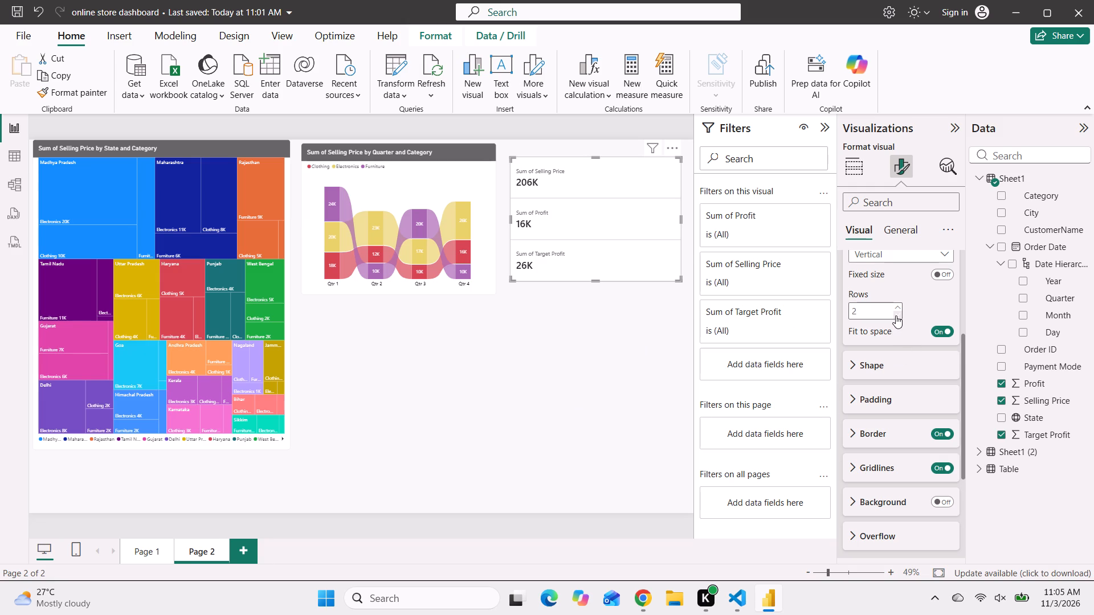
click(896, 315)
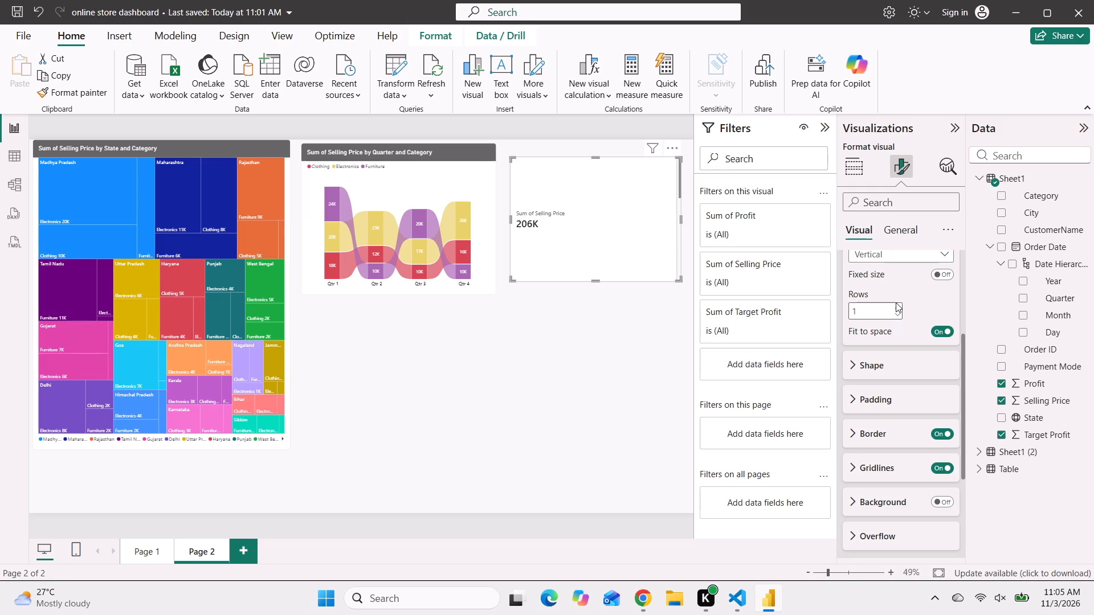
click(900, 305)
click(900, 305)
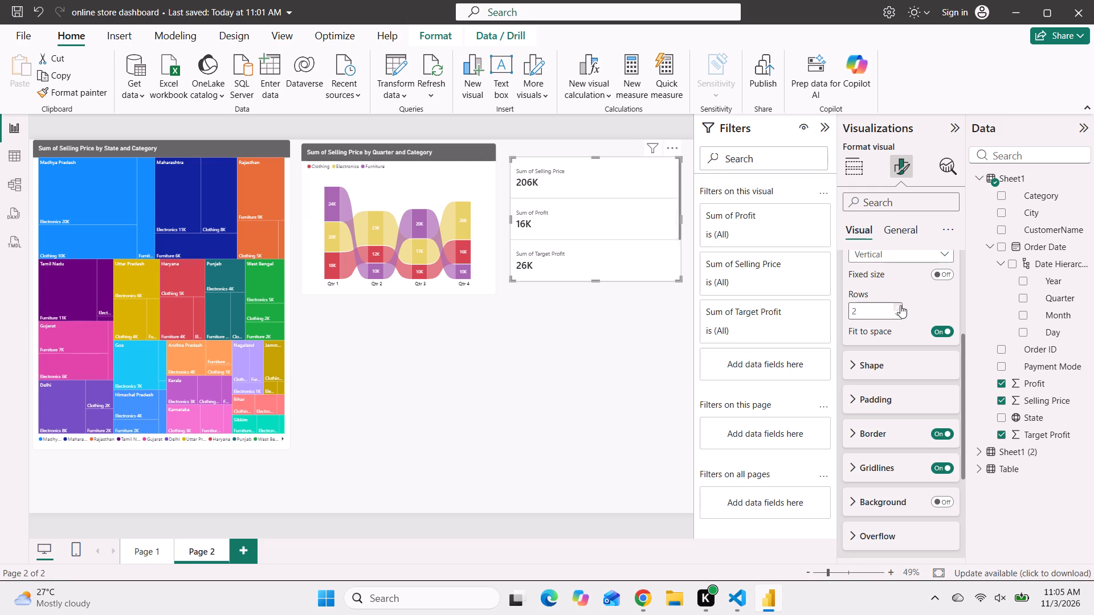
click(900, 305)
click(900, 305)
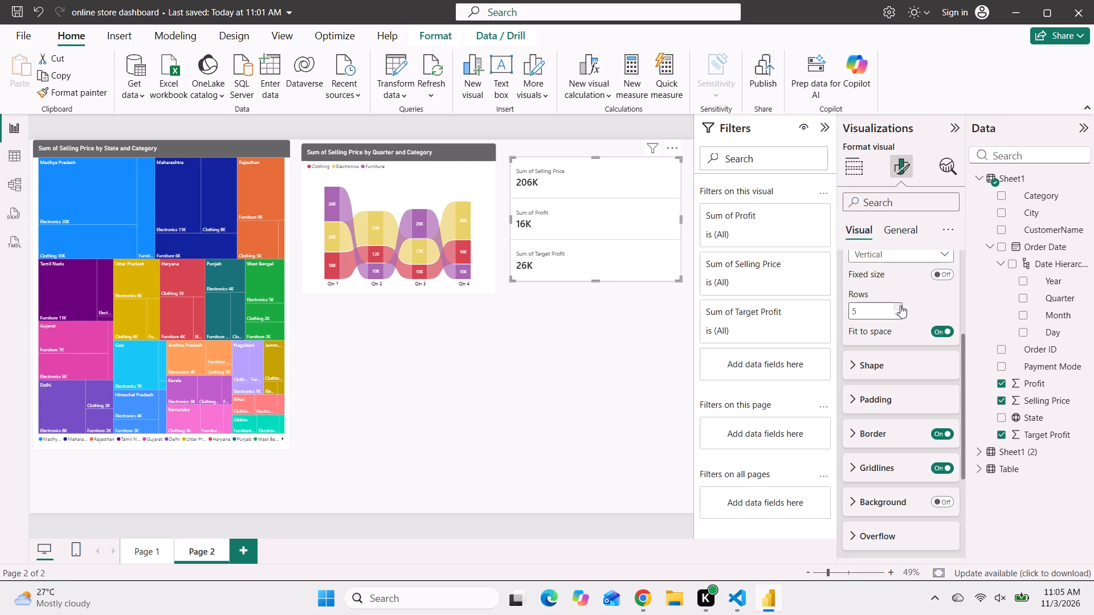
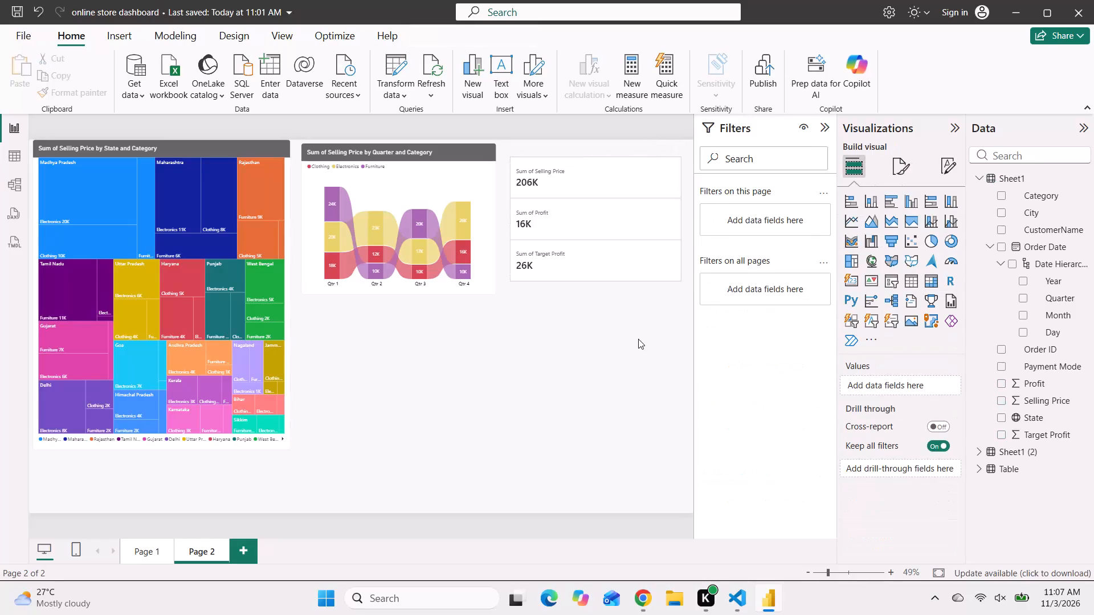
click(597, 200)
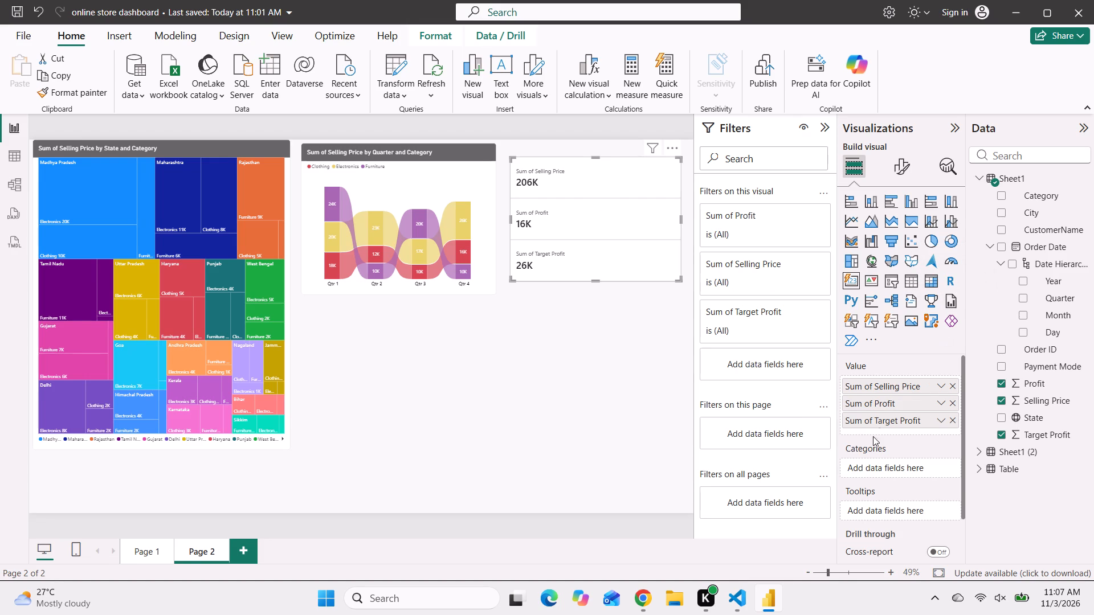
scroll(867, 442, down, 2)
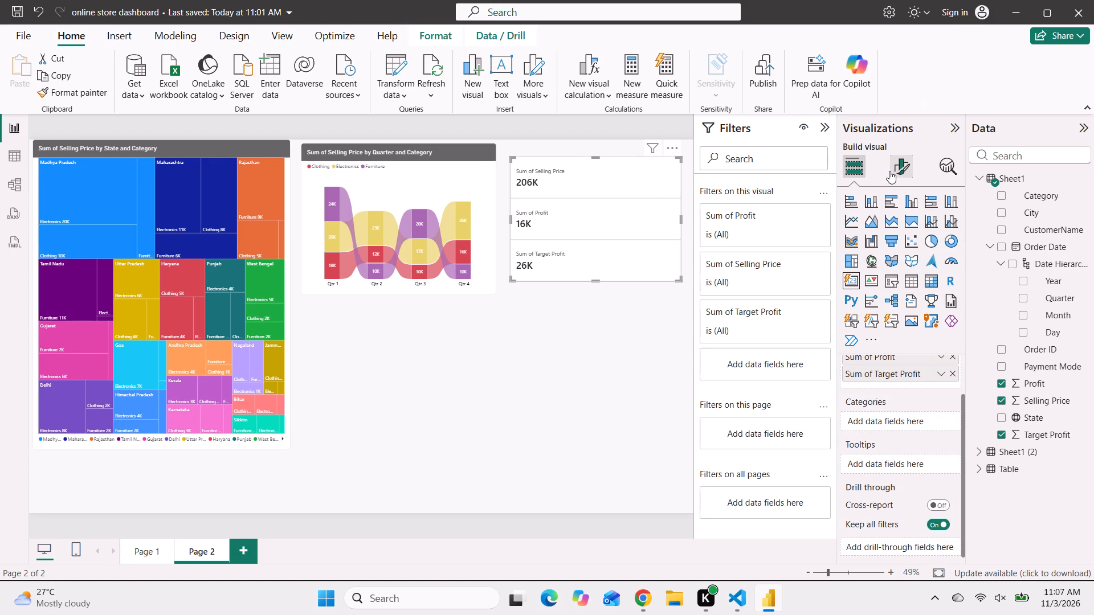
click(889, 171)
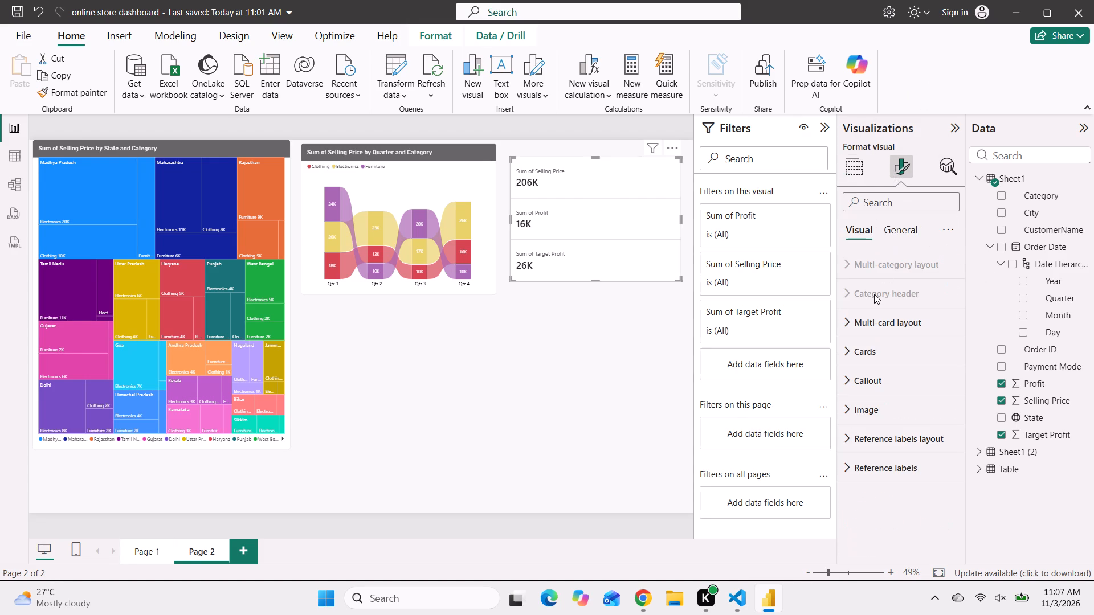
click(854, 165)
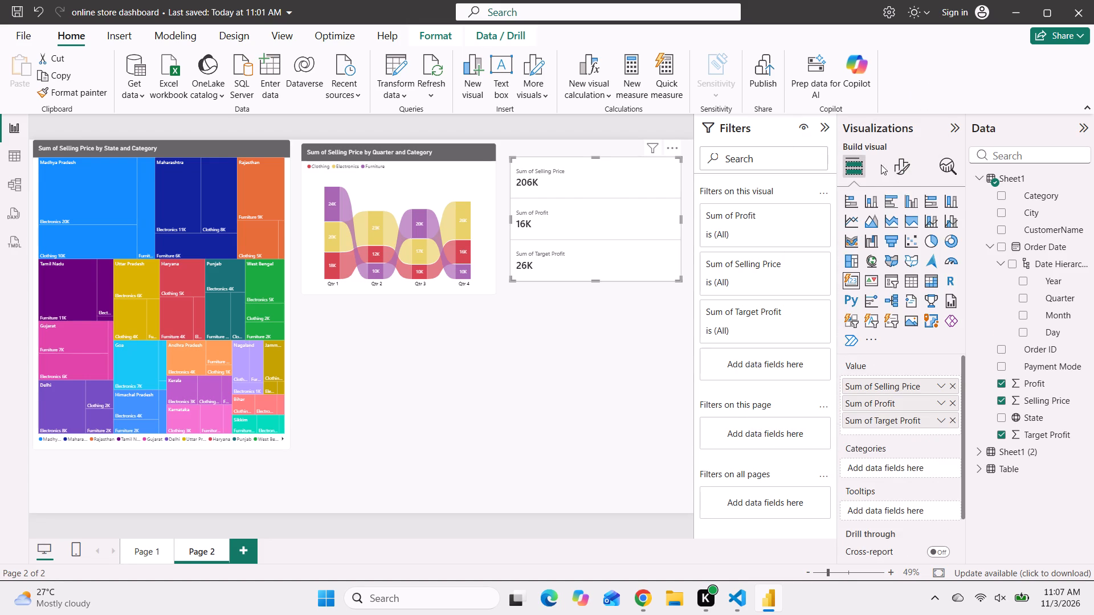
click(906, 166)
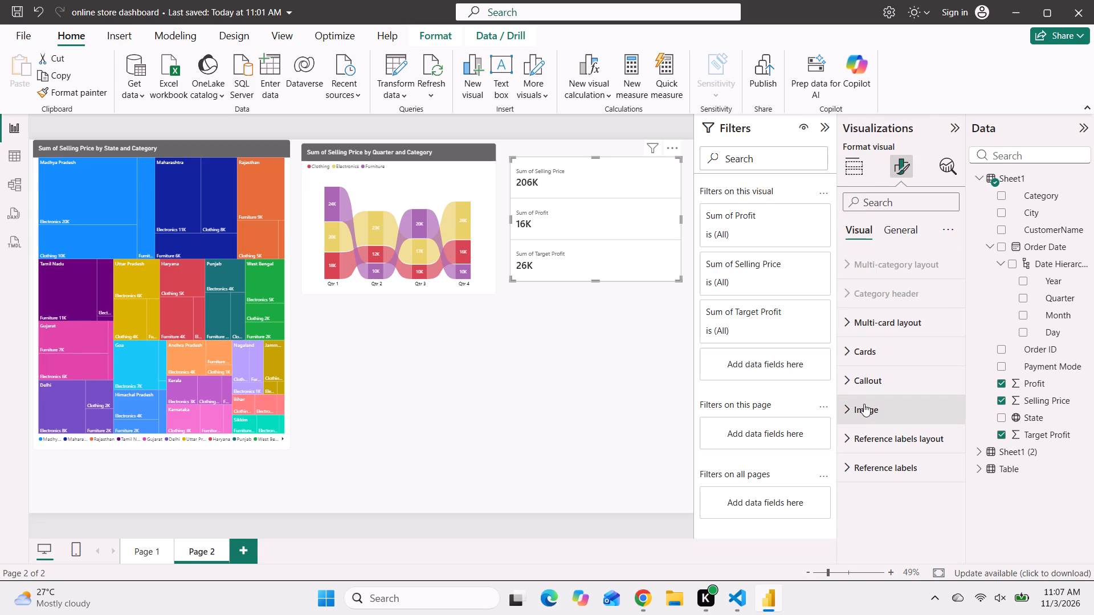
Save the online store dashboard report.
key(ctrl+s)
key(ctrl+s)
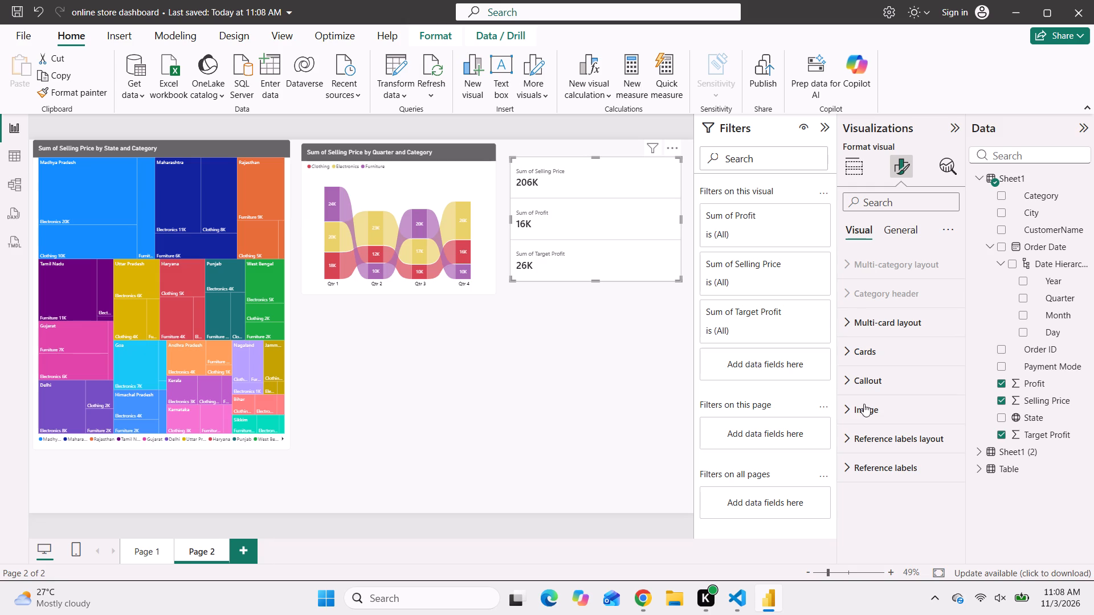